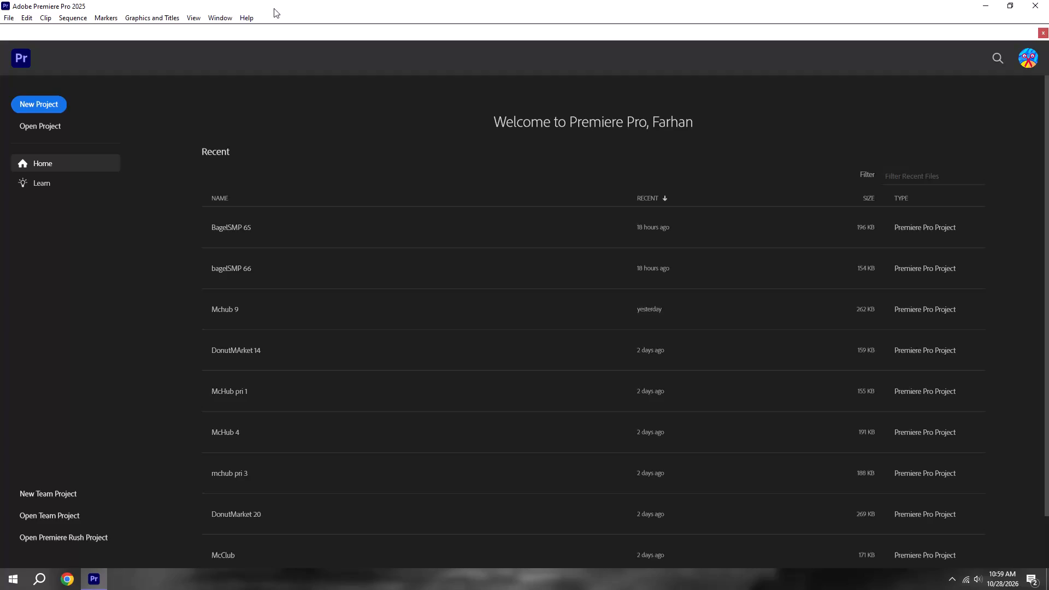
Create a new project named BagelSMP 67 in the default location with no template.
left_click(52, 108)
key("BackSpace")
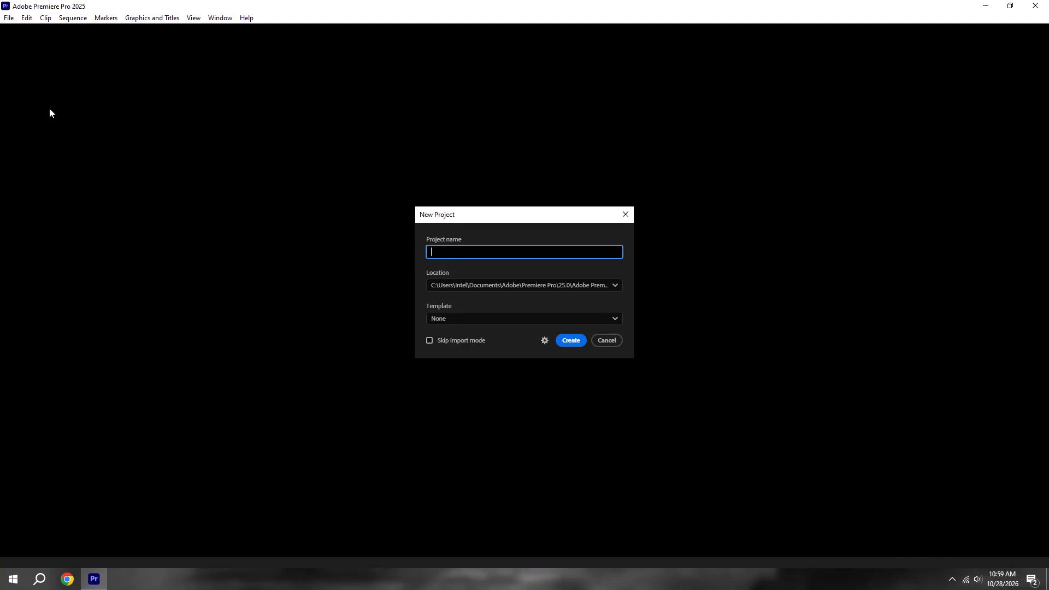
type("Bage")
type("lSMP")
key("space")
type("67")
left_click(576, 339)
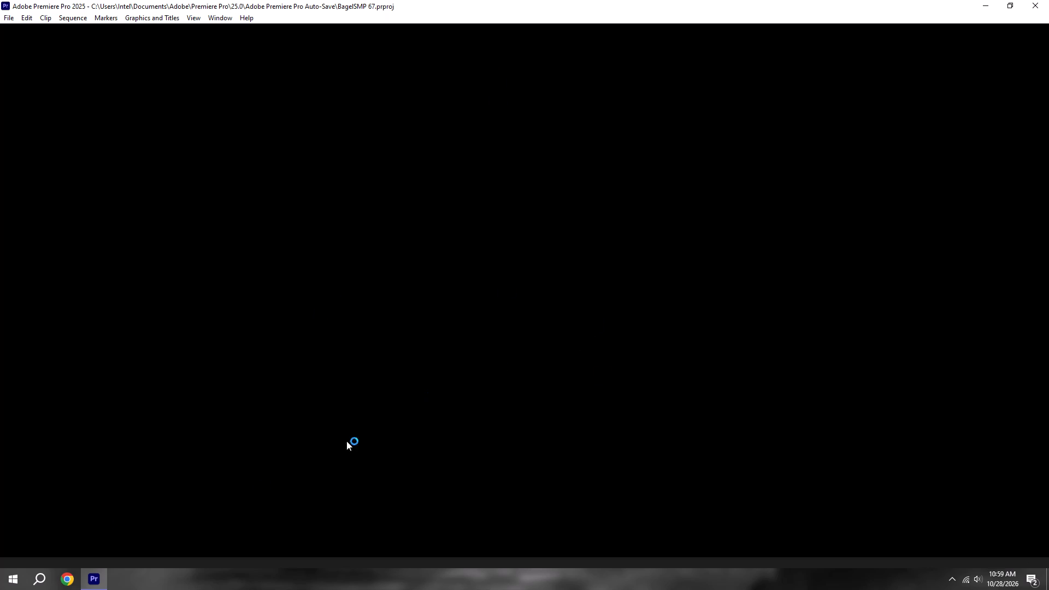
Launch the Discord app while the new project loads.
left_click(0, 589)
scroll(104, 343, "down", 5)
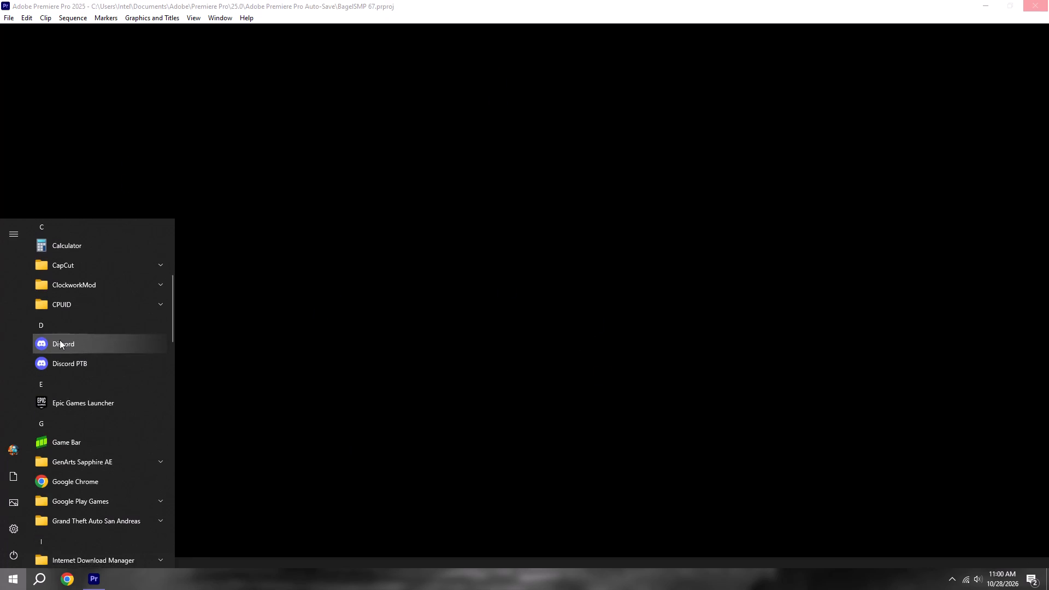
left_click(60, 343)
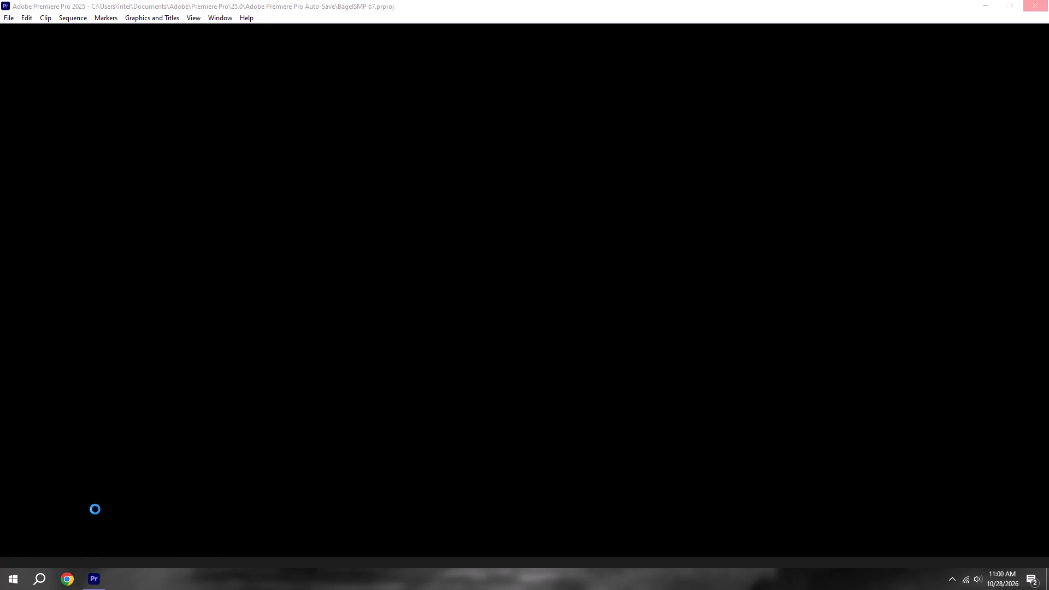
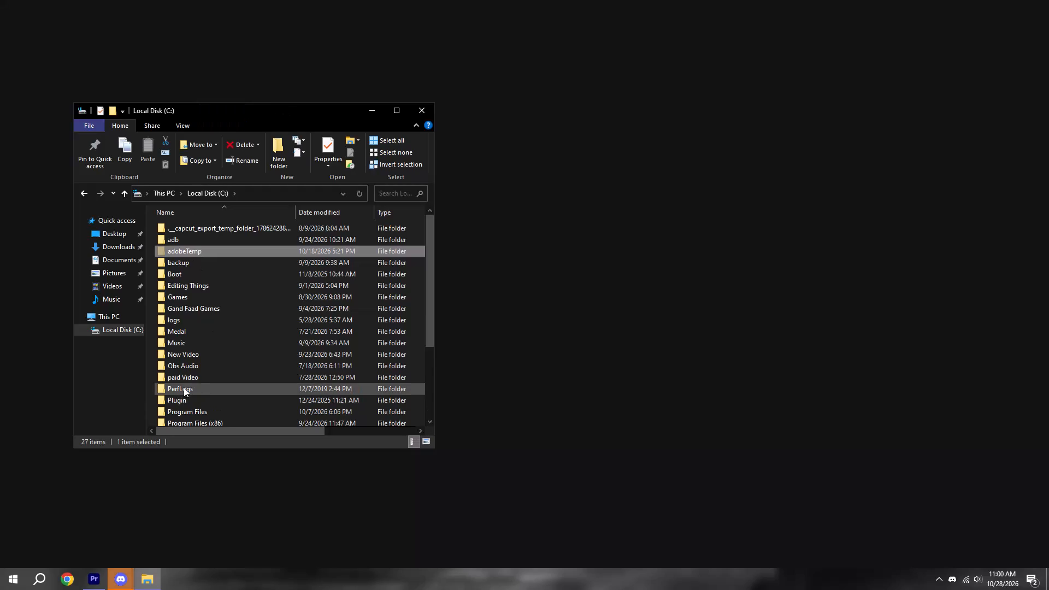
Open the Adobe Premiere Pro Auto-Save folder inside Documents > Adobe > Premiere Pro > 25.0.
double_click(210, 349)
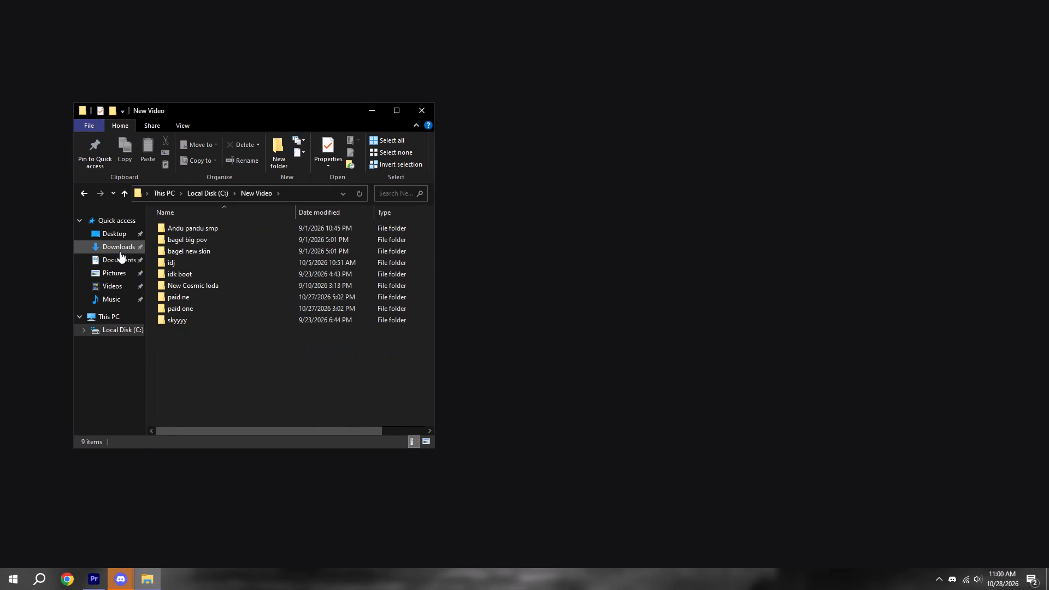
left_click(120, 251)
left_click(119, 259)
double_click(191, 233)
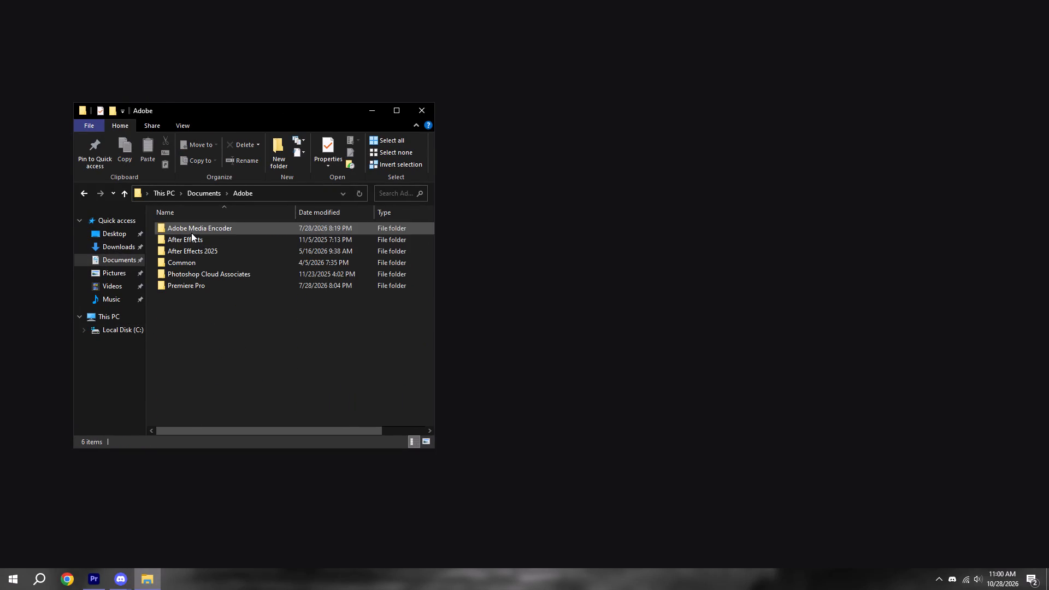
double_click(196, 287)
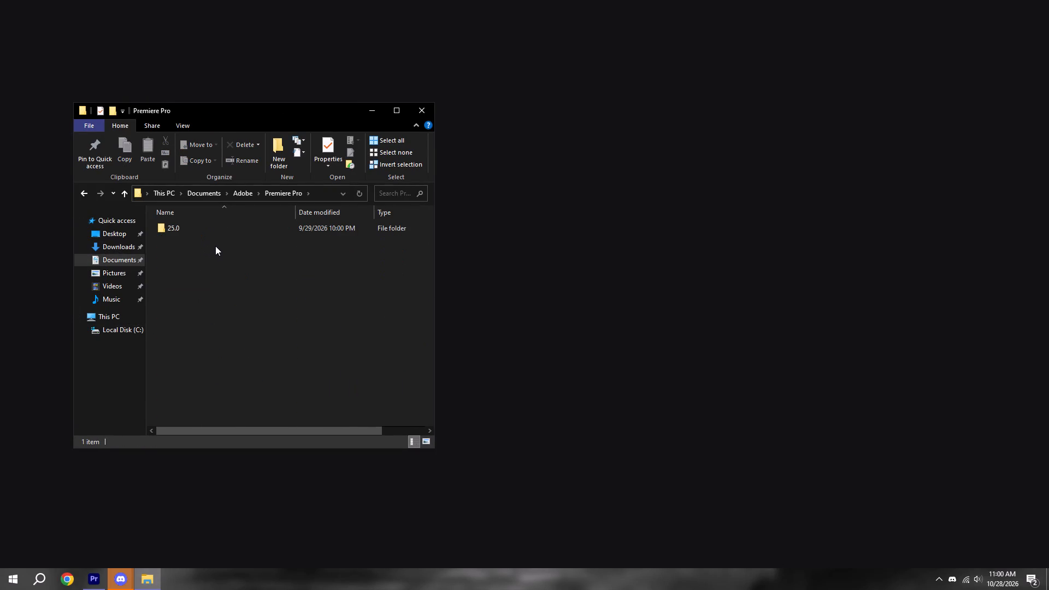
left_click(218, 237)
double_click(220, 226)
double_click(239, 239)
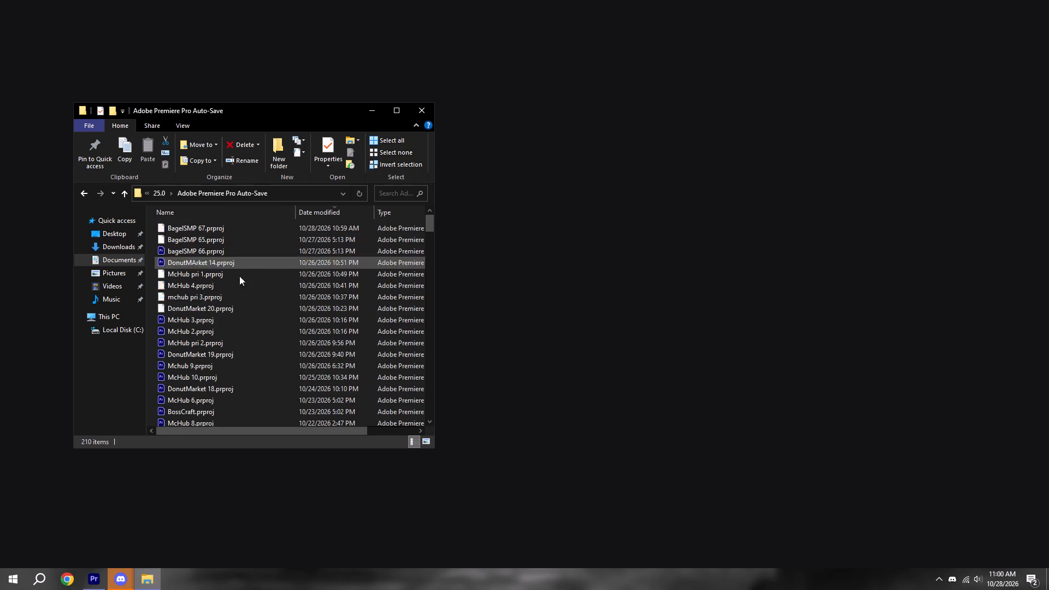
Find and open the Adobe Premiere Pro Video Previews folder within the Auto-Save folder.
scroll(197, 282, "down", 20)
scroll(197, 282, "down", 12)
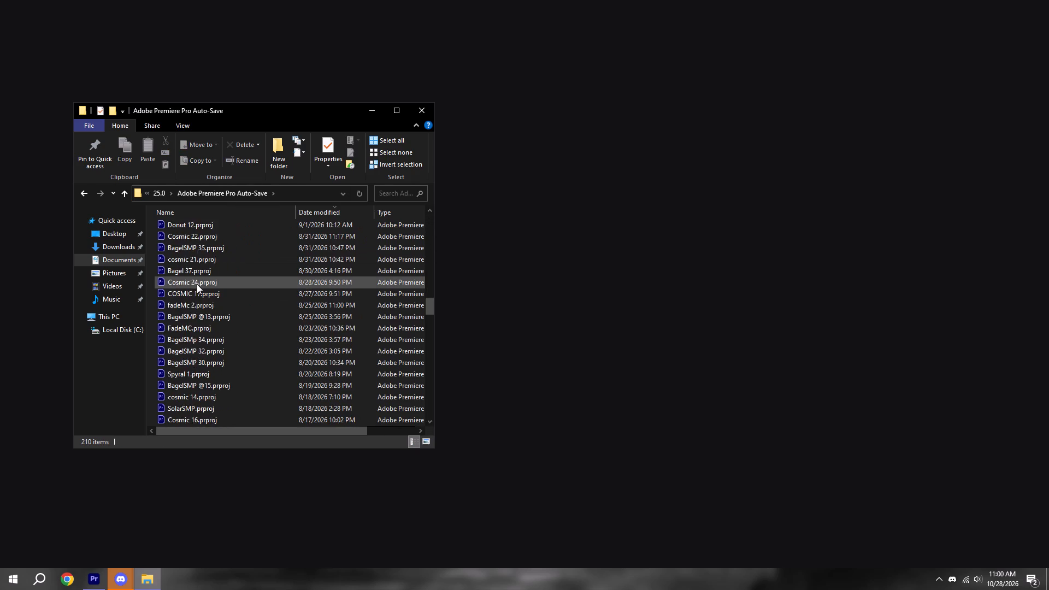
scroll(197, 284, "down", 15)
scroll(197, 288, "down", 20)
scroll(197, 288, "down", 3)
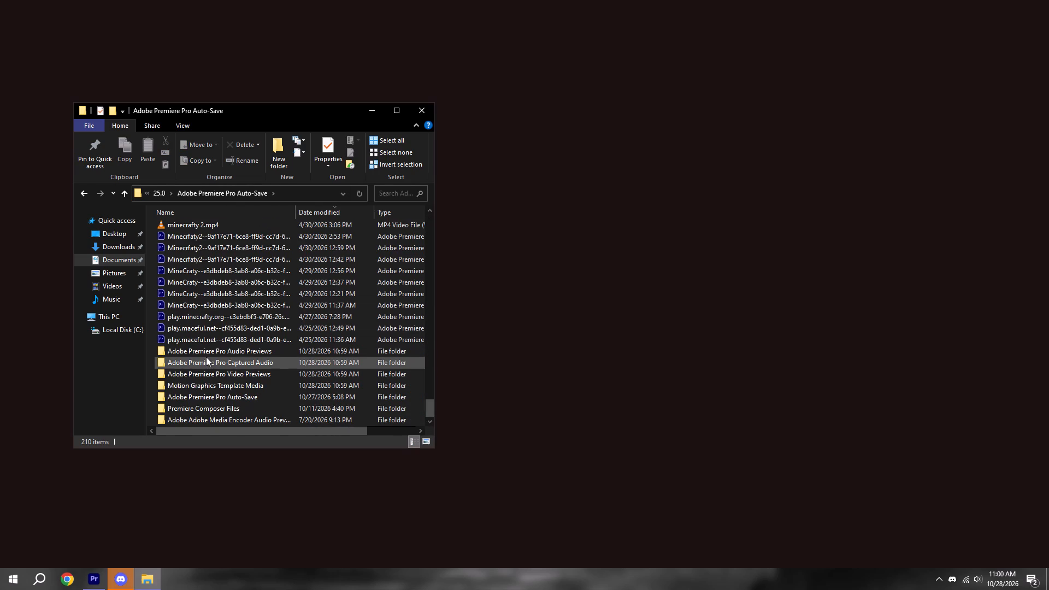
scroll(206, 357, "down", 3)
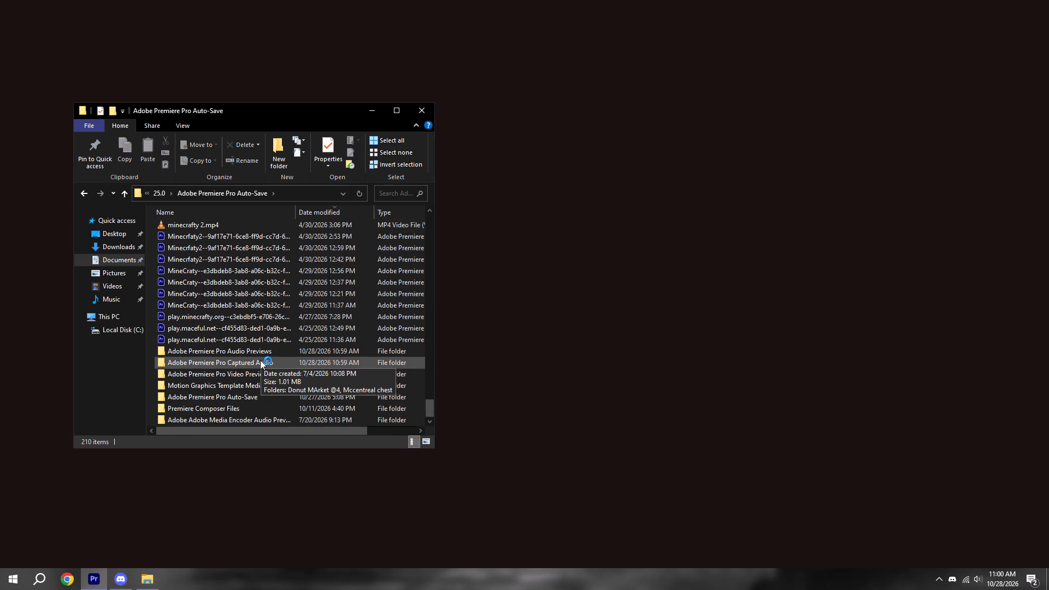
double_click(253, 371)
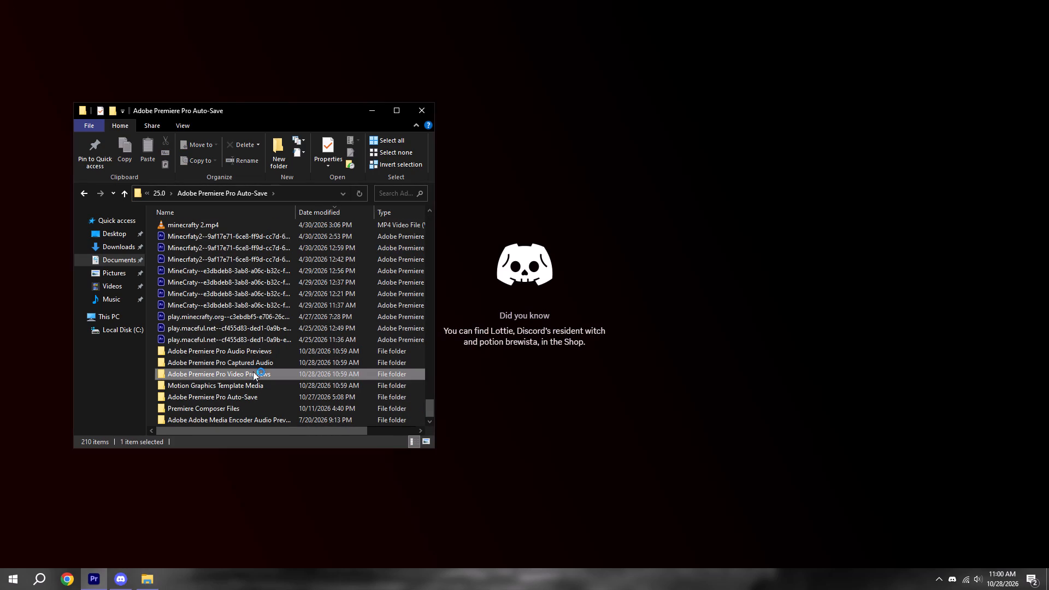
double_click(253, 371)
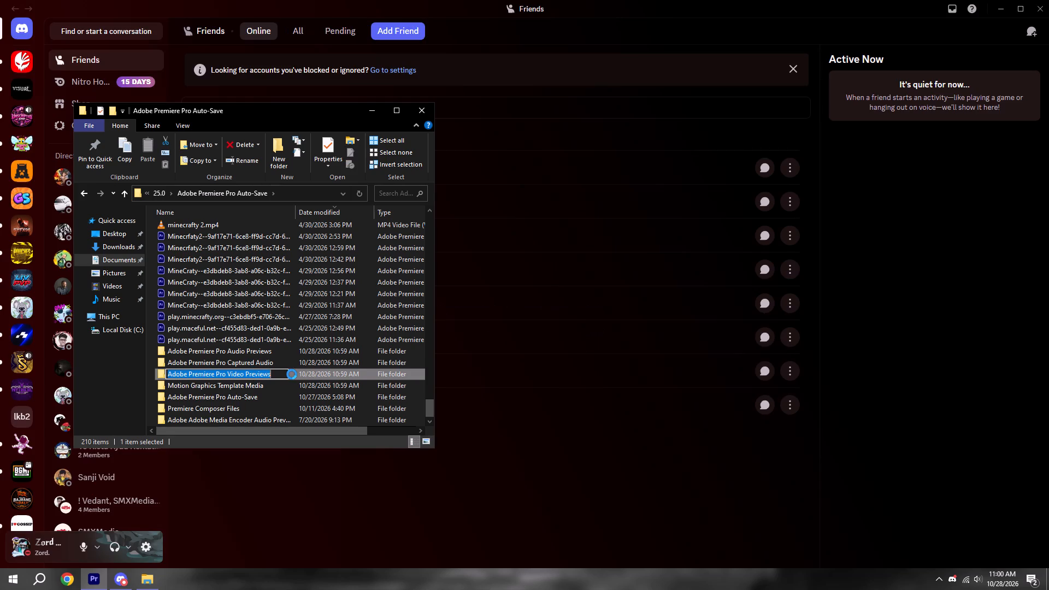
double_click(314, 375)
Permanently delete all the PRV preview folders in Adobe Premiere Pro Video Previews.
left_click(243, 393)
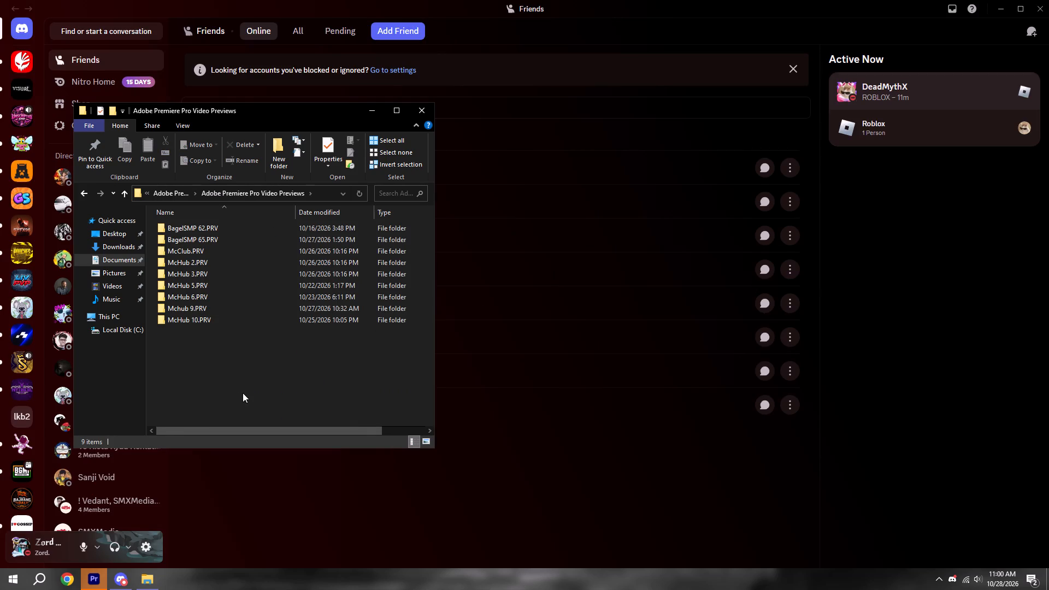
key("ctrl+a")
key("shift+Delete")
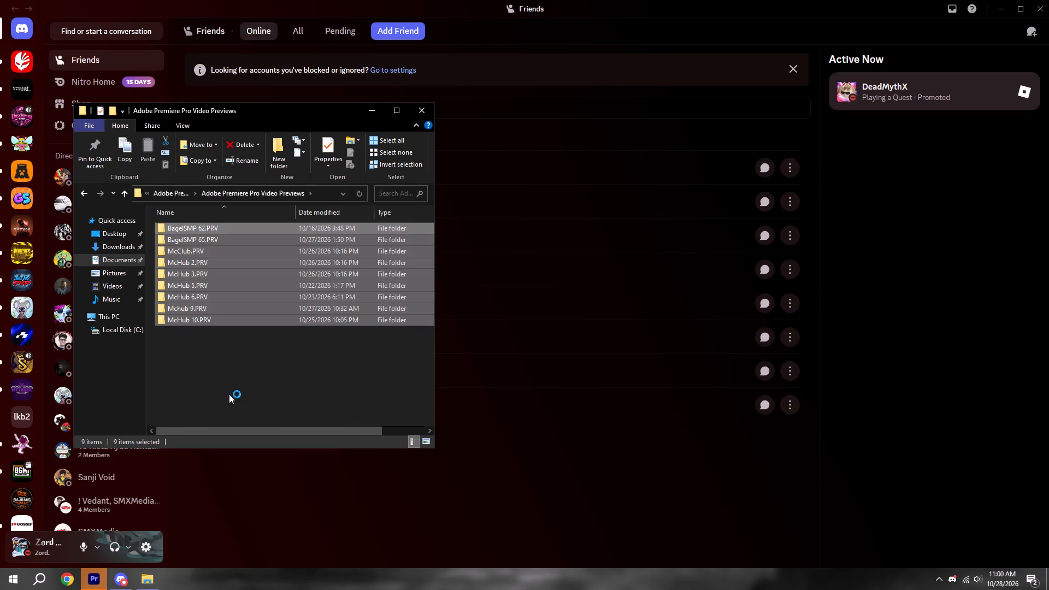
left_click(580, 299)
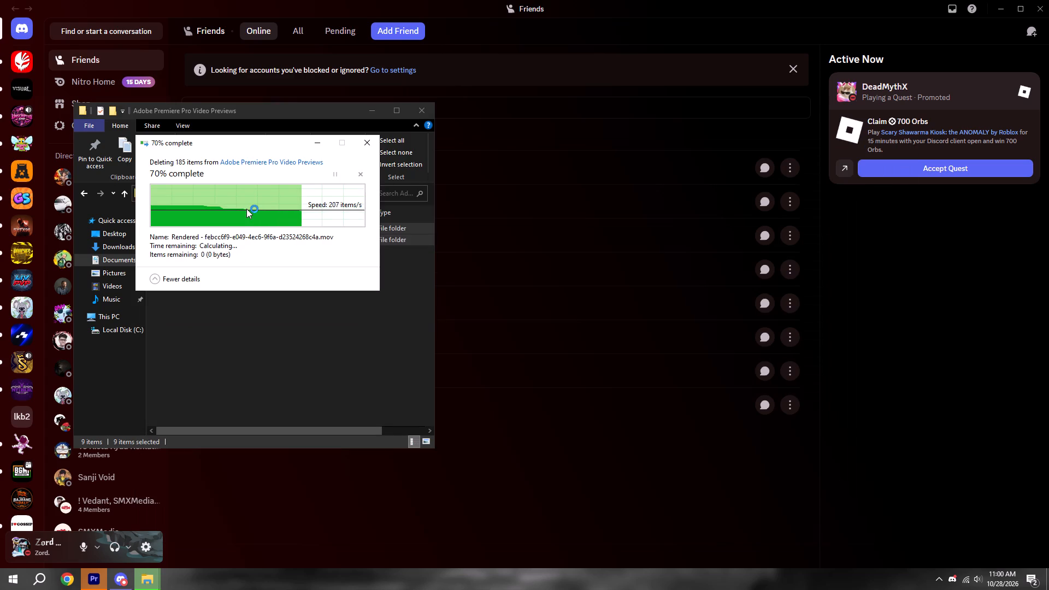
left_click(230, 240)
Go back up to the 25.0 folder and open its PR EXPORTS folder.
left_click(192, 191)
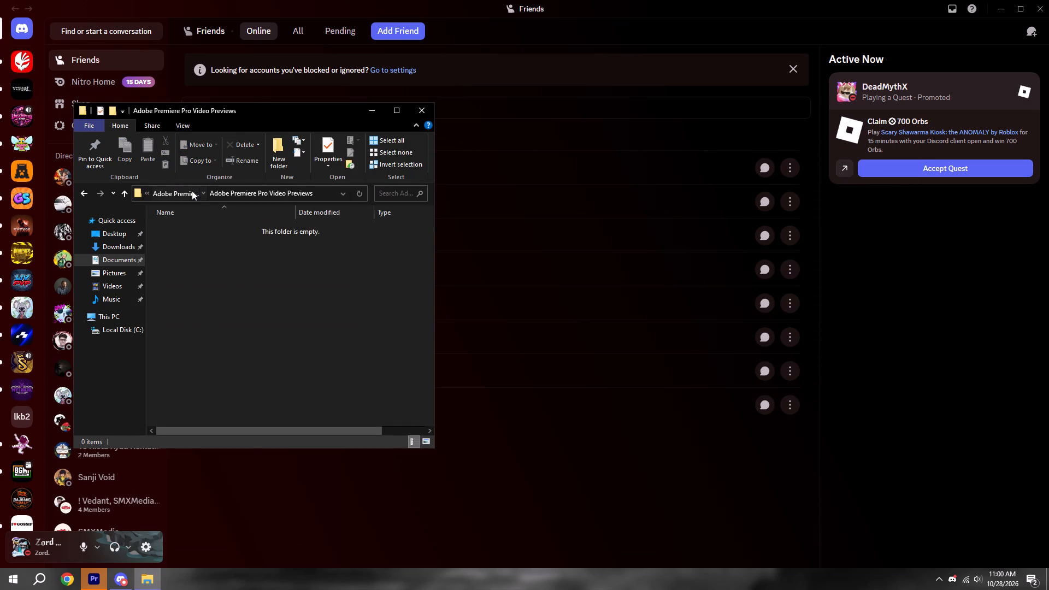
left_click(154, 192)
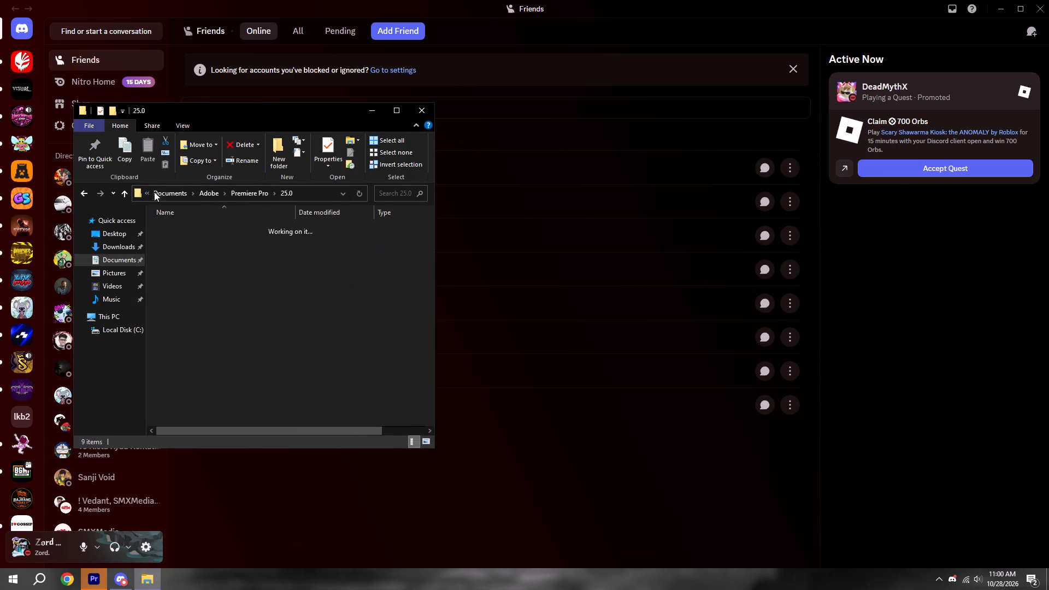
left_click(223, 253)
double_click(207, 259)
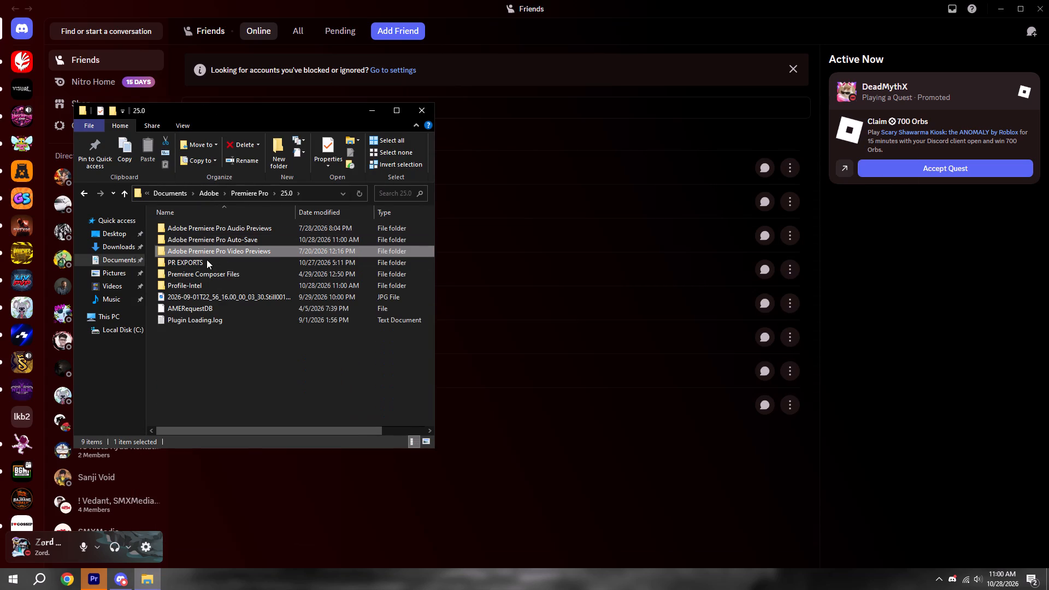
double_click(207, 259)
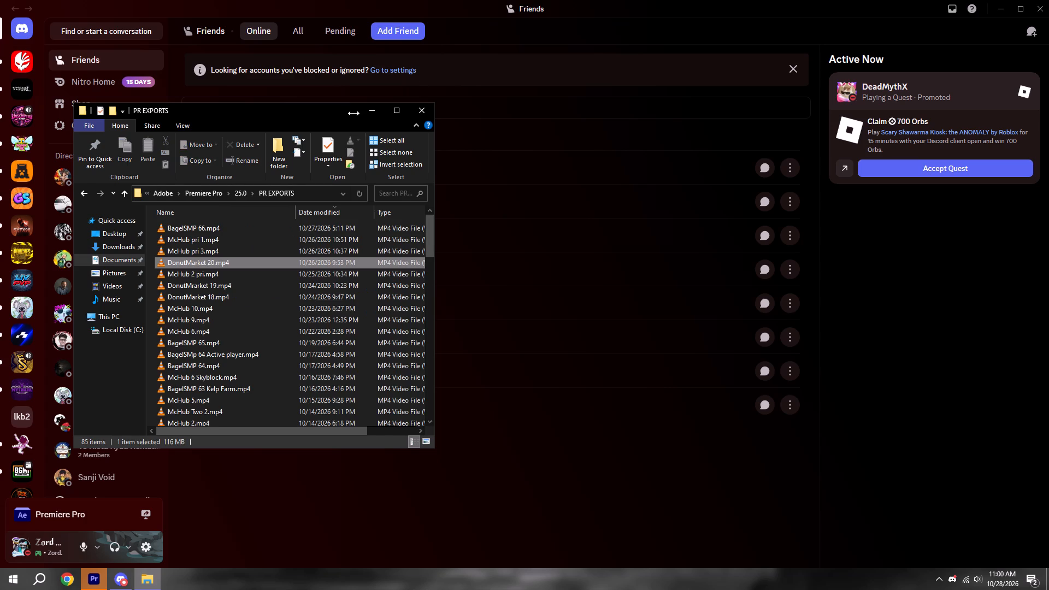
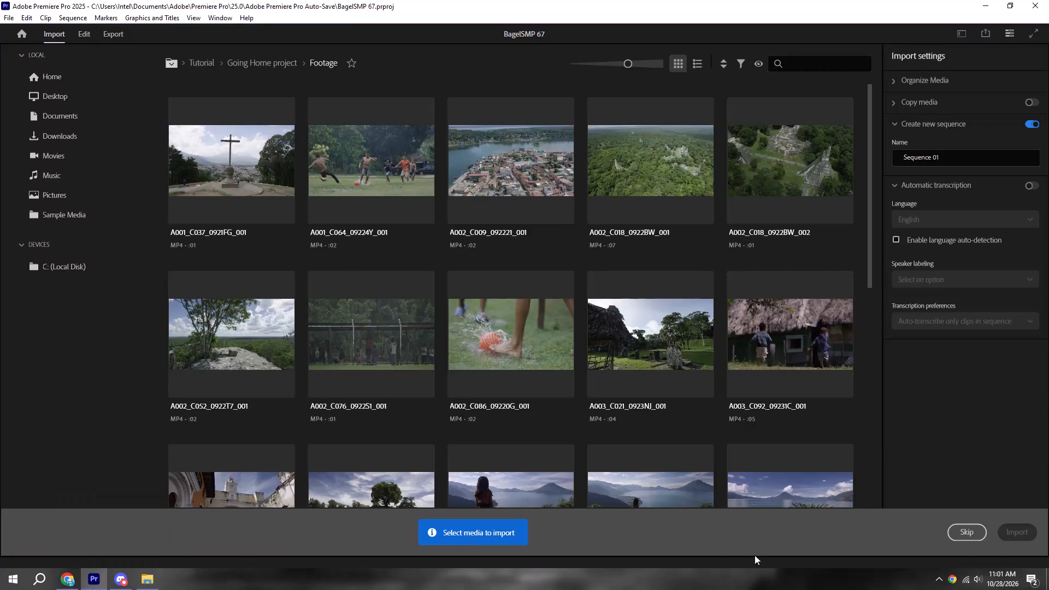
Skip the media import for BagelSMP 67 and go straight to the empty editing workspace.
left_click(988, 540)
left_click(982, 538)
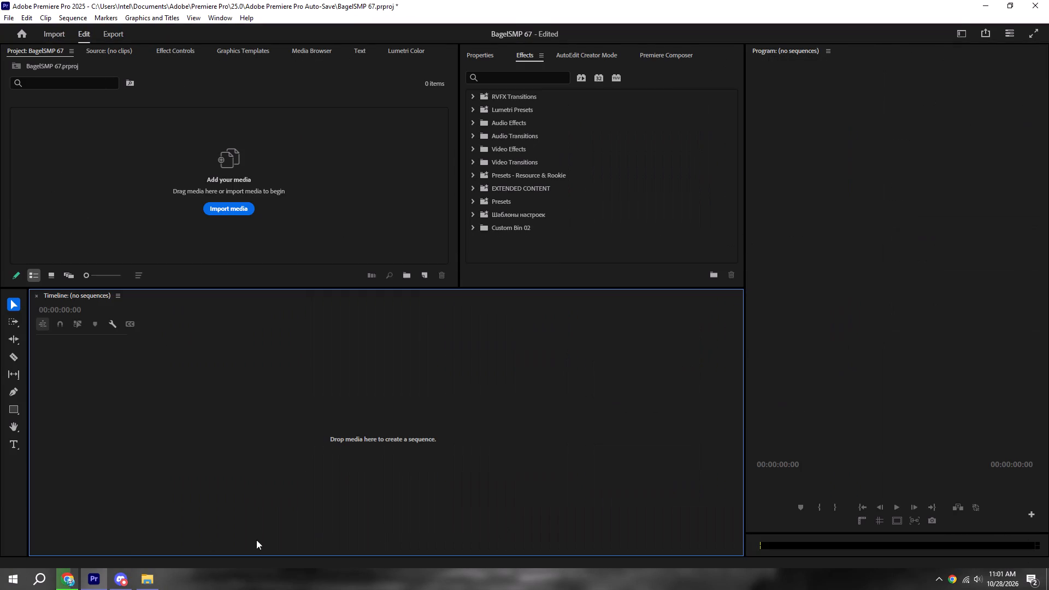
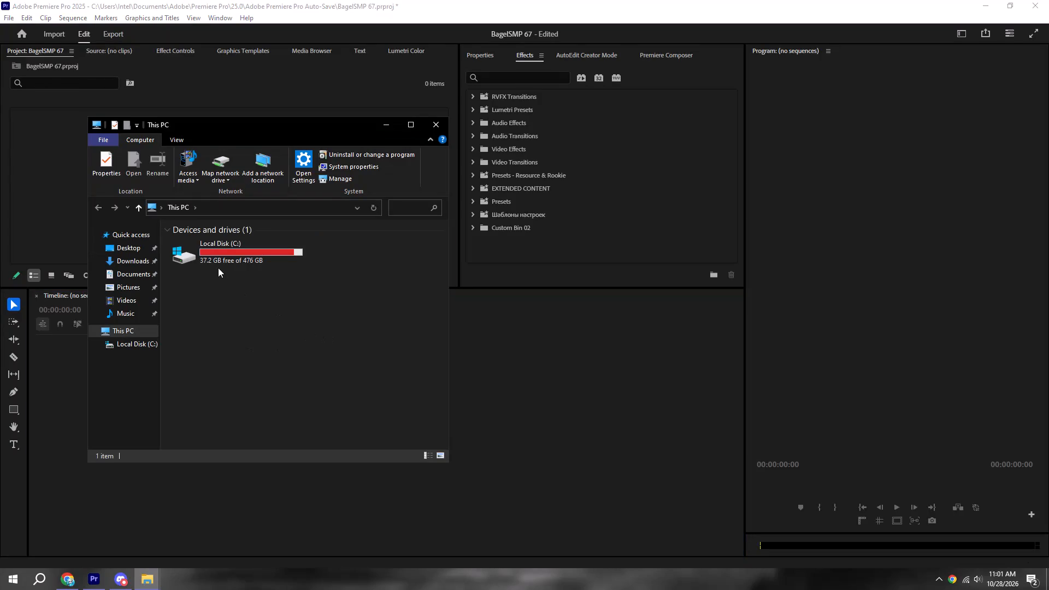
Create a sequence from server prii khushh.mp4, found in the paid one folder under New Video on drive C.
double_click(220, 261)
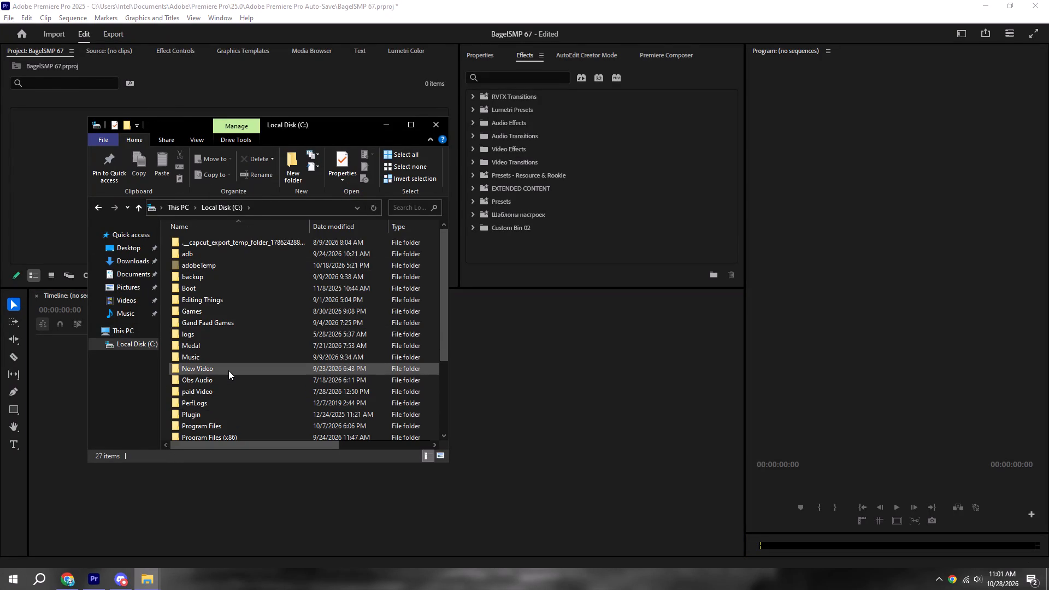
double_click(228, 370)
double_click(219, 325)
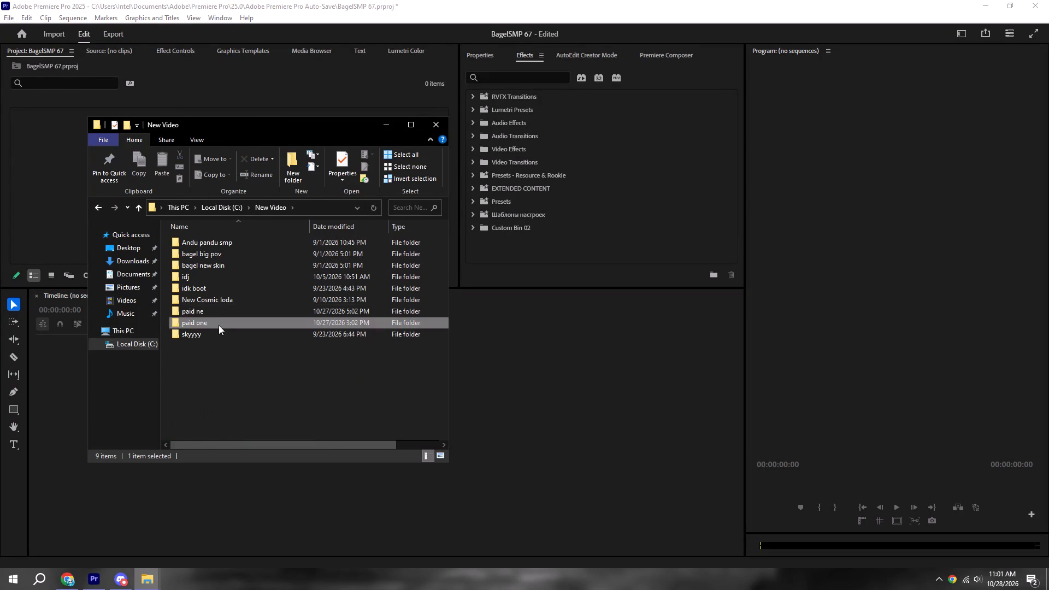
left_click_drag(207, 257, 110, 333)
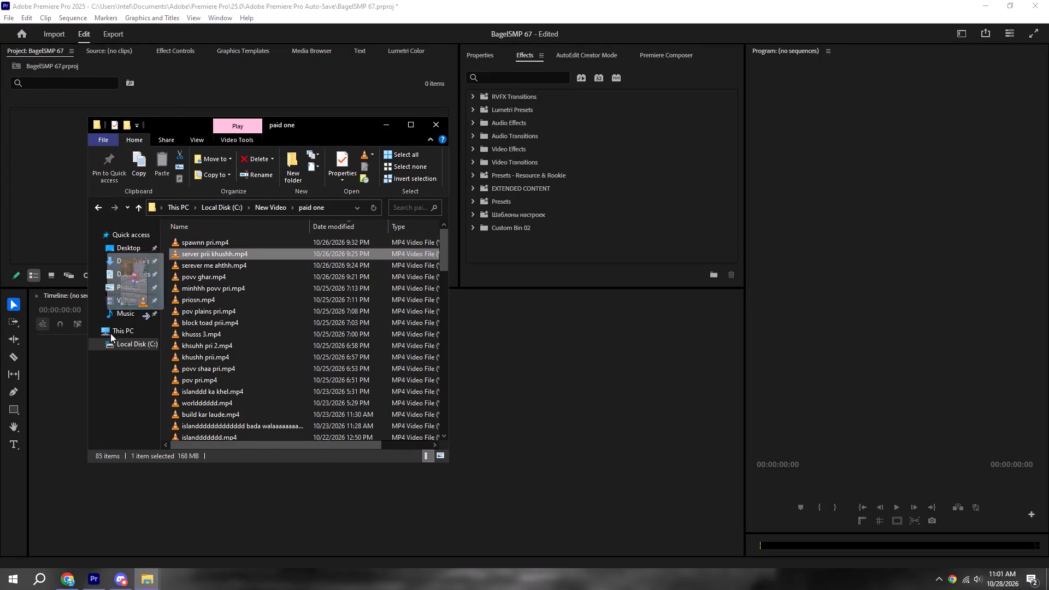
left_click_drag(110, 333, 78, 415)
left_click(78, 415)
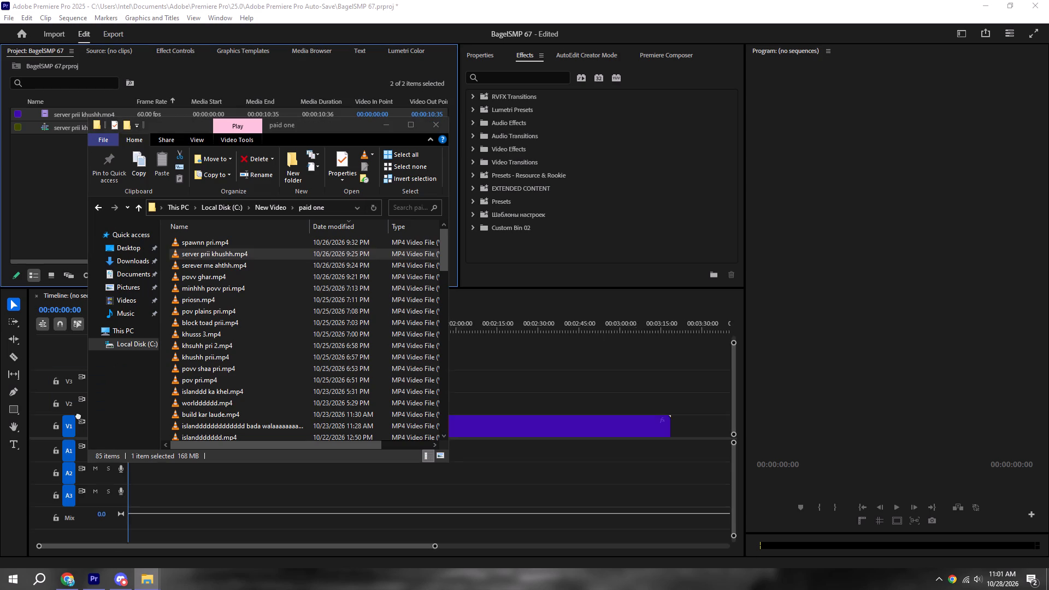
Delete the server prii khushh.mp4 clip from the timeline, leaving the sequence empty, and save the project.
left_click_drag(243, 466, 205, 385)
key("BackSpace")
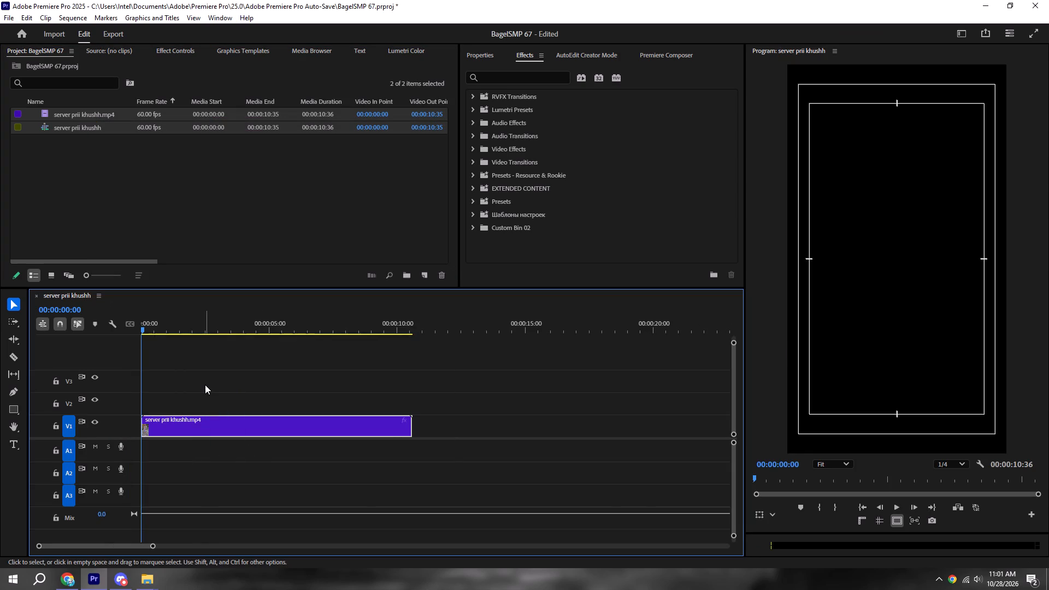
key("ctrl+s")
left_click(144, 582)
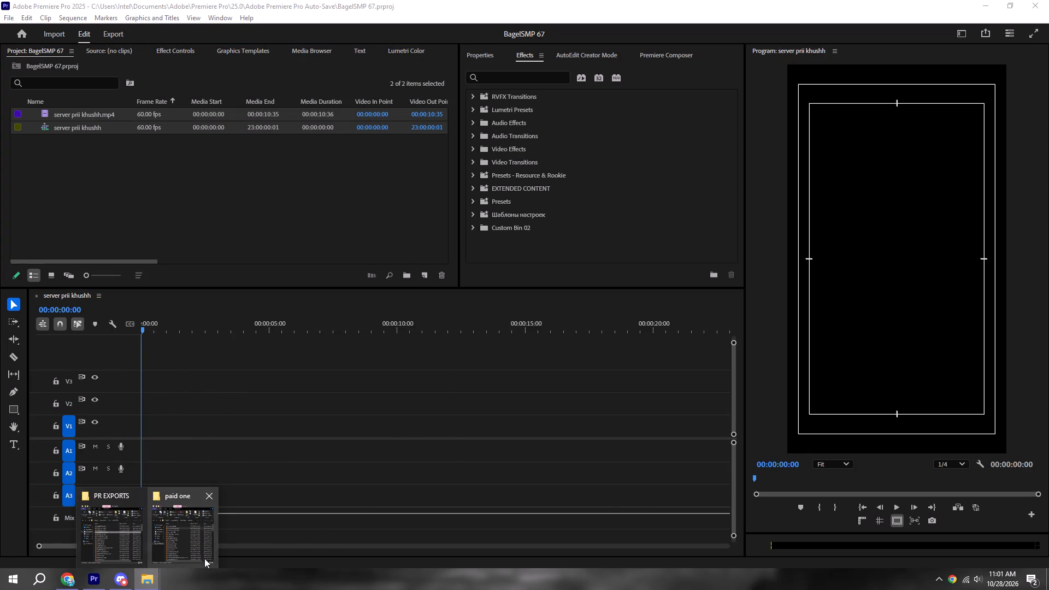
left_click(320, 533)
left_click(148, 278)
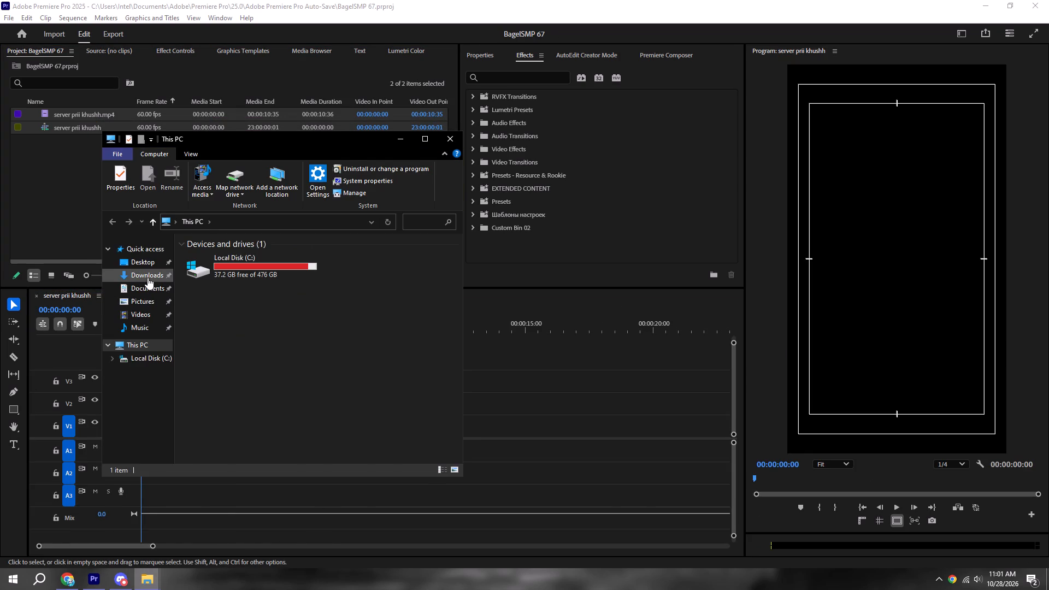
left_click_drag(224, 293, 493, 458)
left_click(493, 486)
left_click_drag(541, 430, 310, 438)
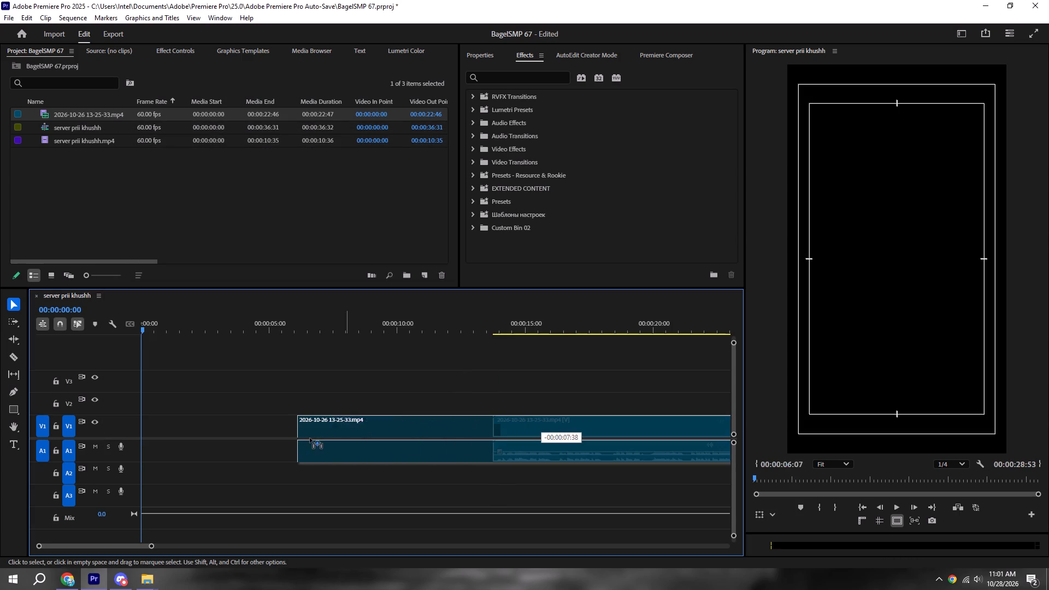
left_click_drag(310, 438, 179, 435)
left_click_drag(251, 387, 245, 388)
Delete only the video part of the recording with linked selection turned off, save, and restore linked selection.
left_click(77, 328)
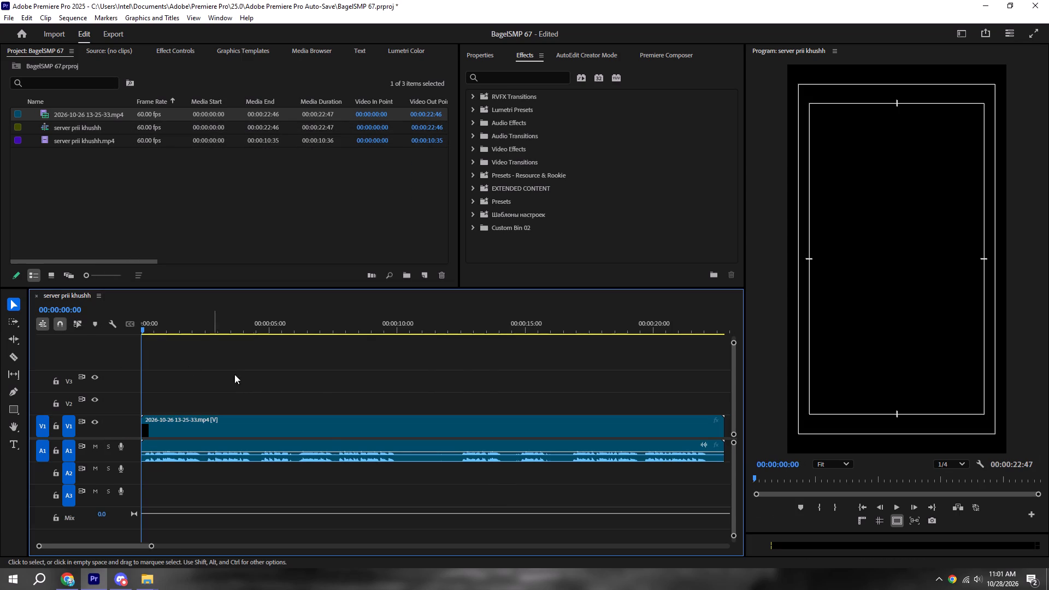
left_click_drag(269, 377, 329, 435)
key("BackSpace")
key("ctrl+s")
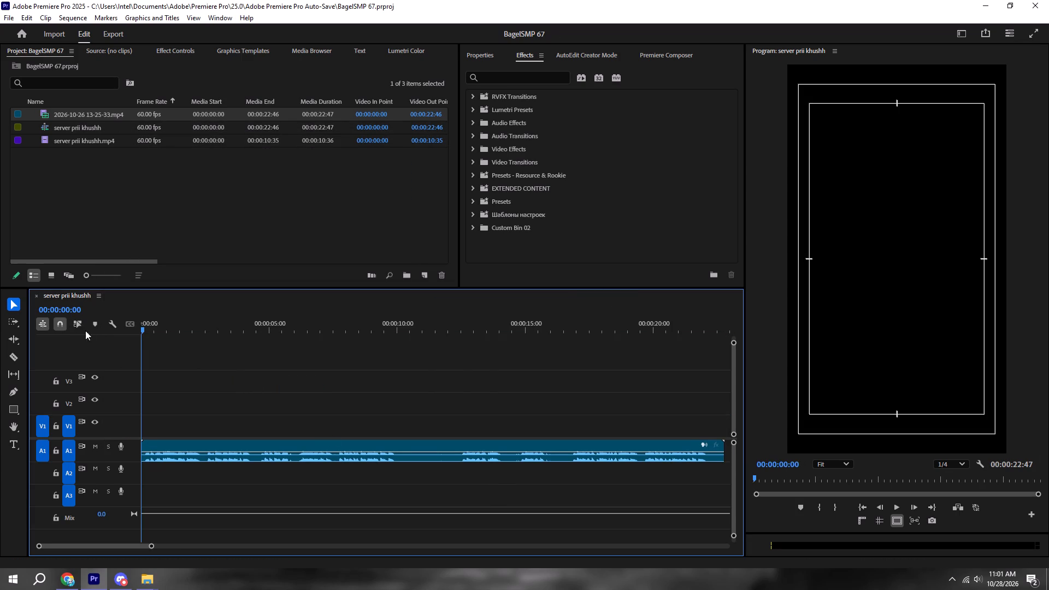
left_click(73, 320)
Set the volume of the A1 audio clip to 5 dB and save the project.
left_click(490, 52)
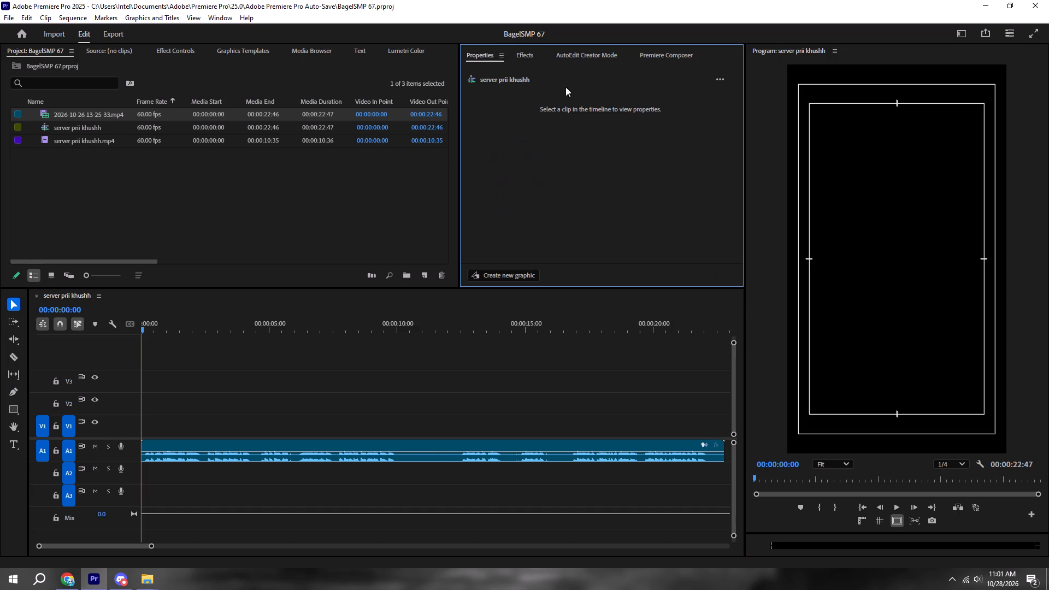
left_click(367, 452)
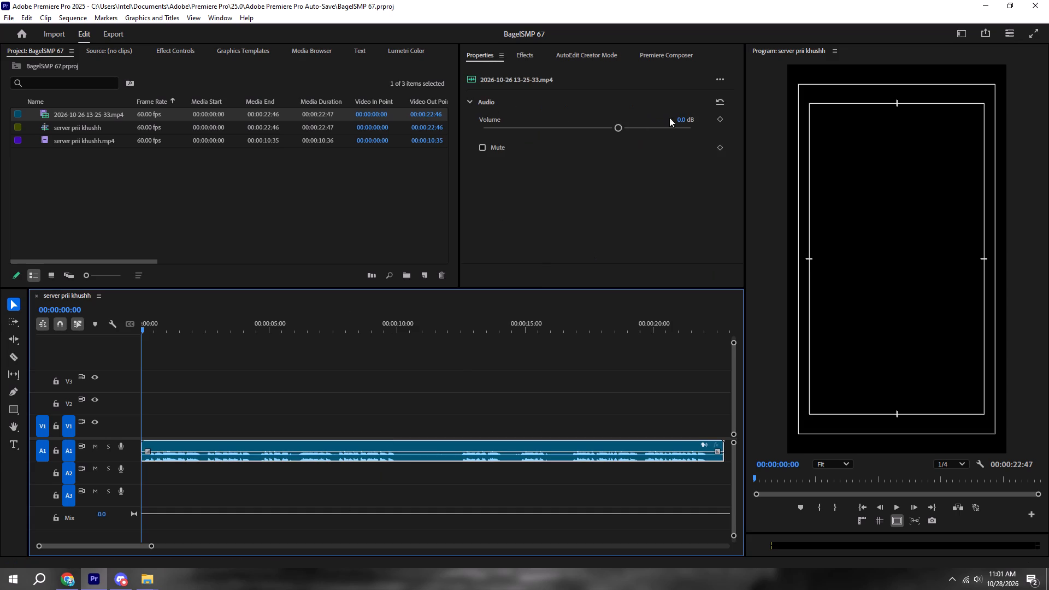
left_click(681, 122)
key("BackSpace")
key("5")
key("Return")
key("ctrl+s")
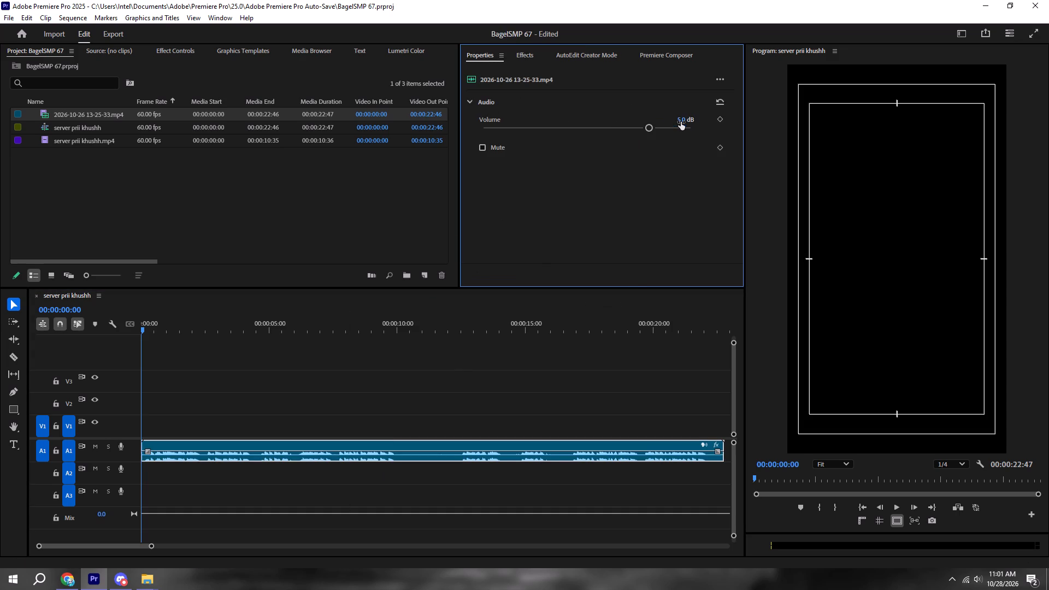
Switch the system audio output to the ZEB-DUKE PRO Hands-Free headset.
left_click(977, 587)
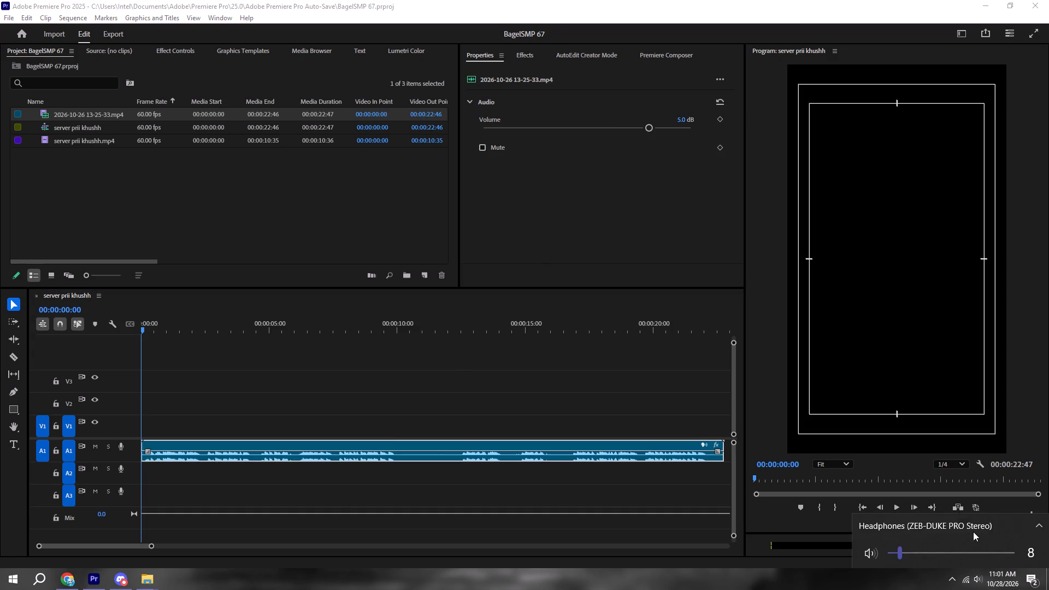
left_click(973, 532)
left_click(954, 516)
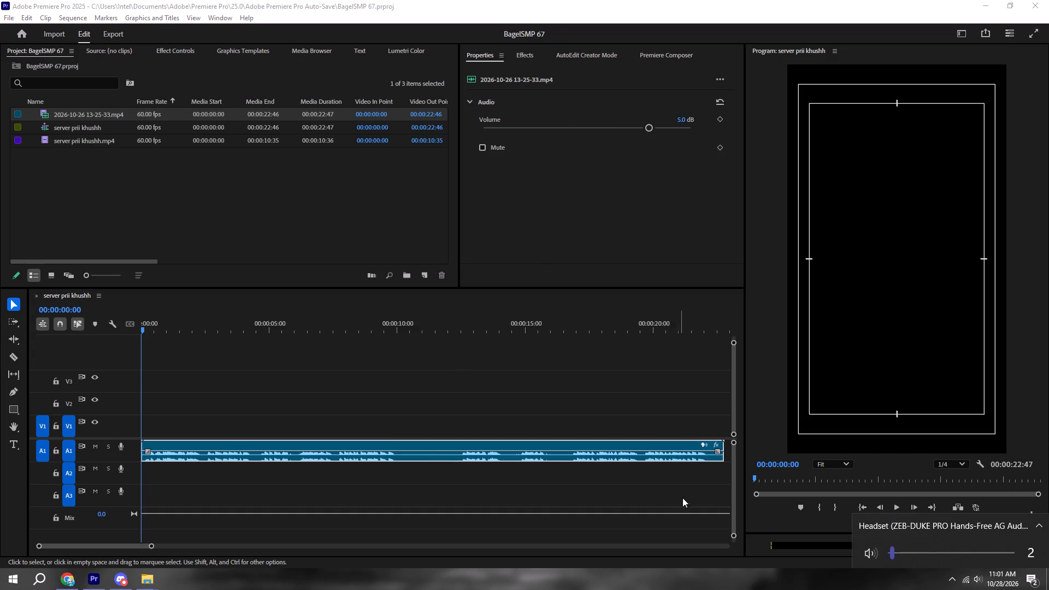
Listen to the opening, trim 10 frames off the start of the A1 clip, save, and move it back to the sequence start.
left_click(518, 493)
key("space")
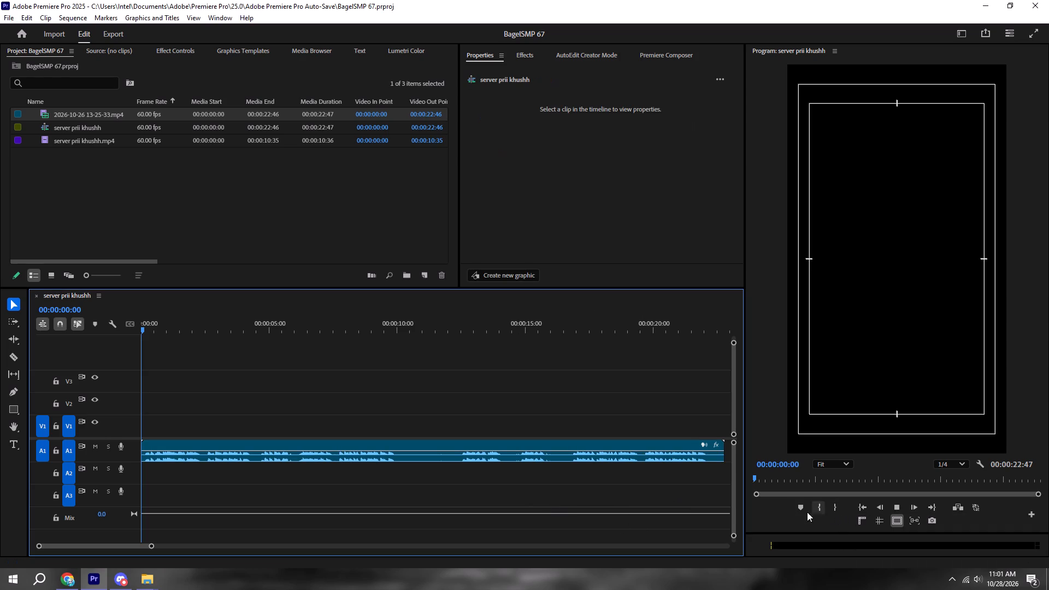
key("space")
scroll(179, 435, "up", 17, "alt")
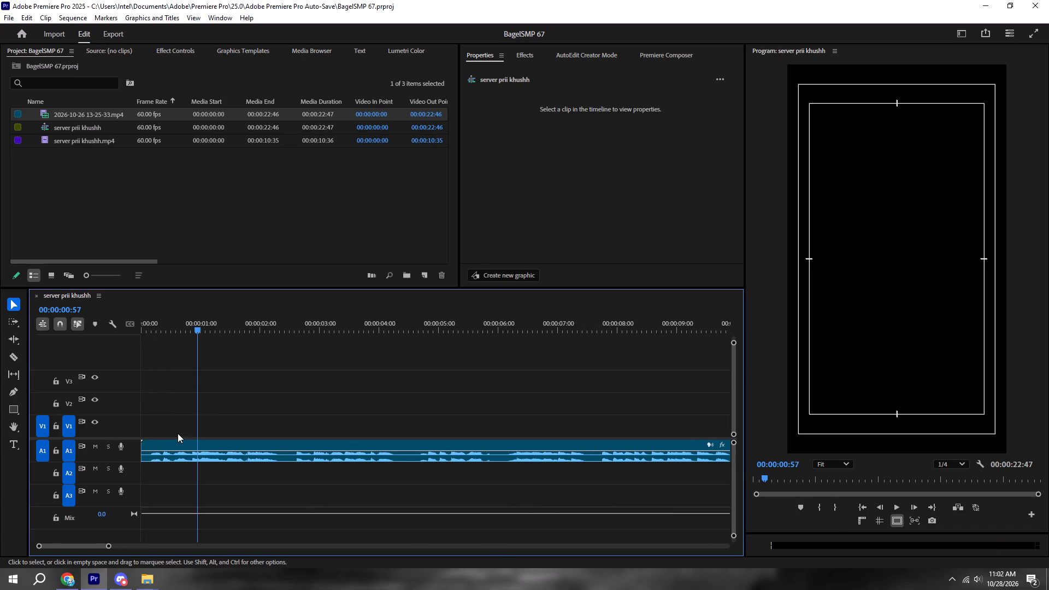
left_click_drag(145, 444, 155, 440)
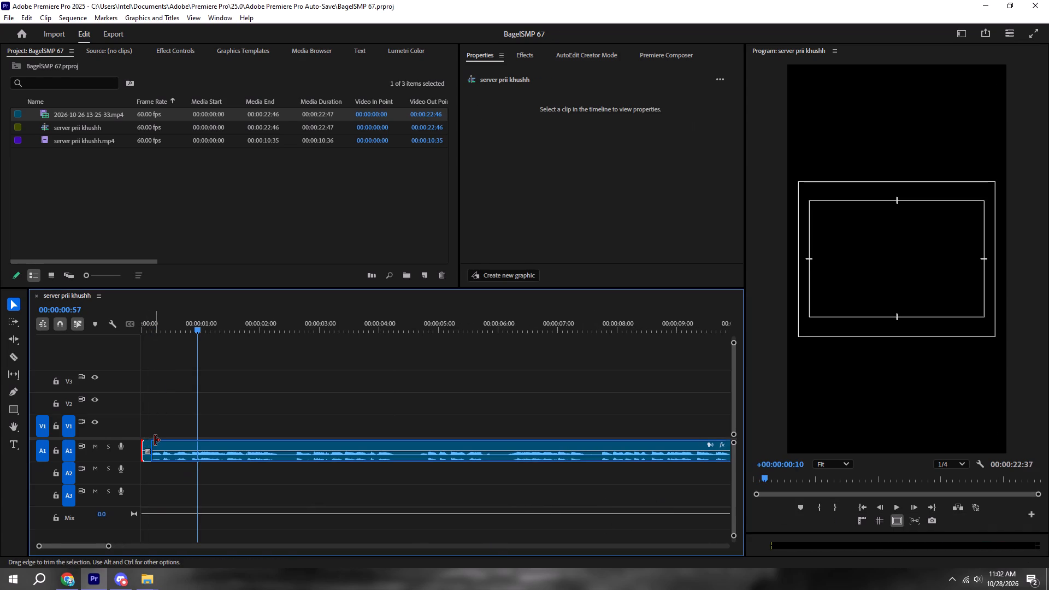
key("ctrl+s")
left_click_drag(182, 442, 129, 442)
Split the voice clip at about 00:00:02:16 and move the second part to A2, overlapping the first by about 22 frames; save.
key("space")
left_click_drag(176, 317, 1, 322)
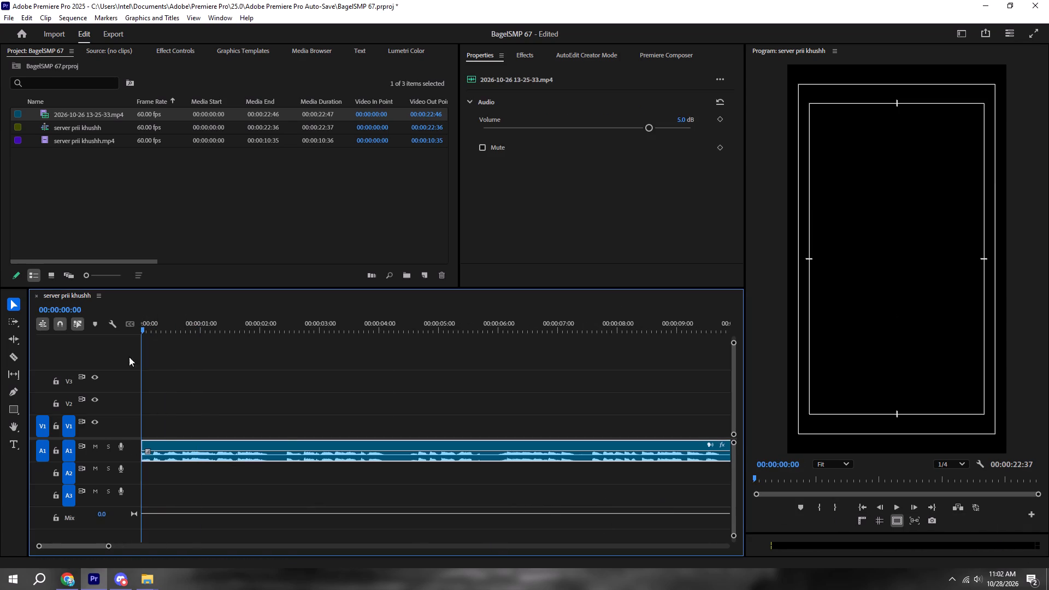
key("space")
scroll(276, 486, "up", 6, "alt")
key("c")
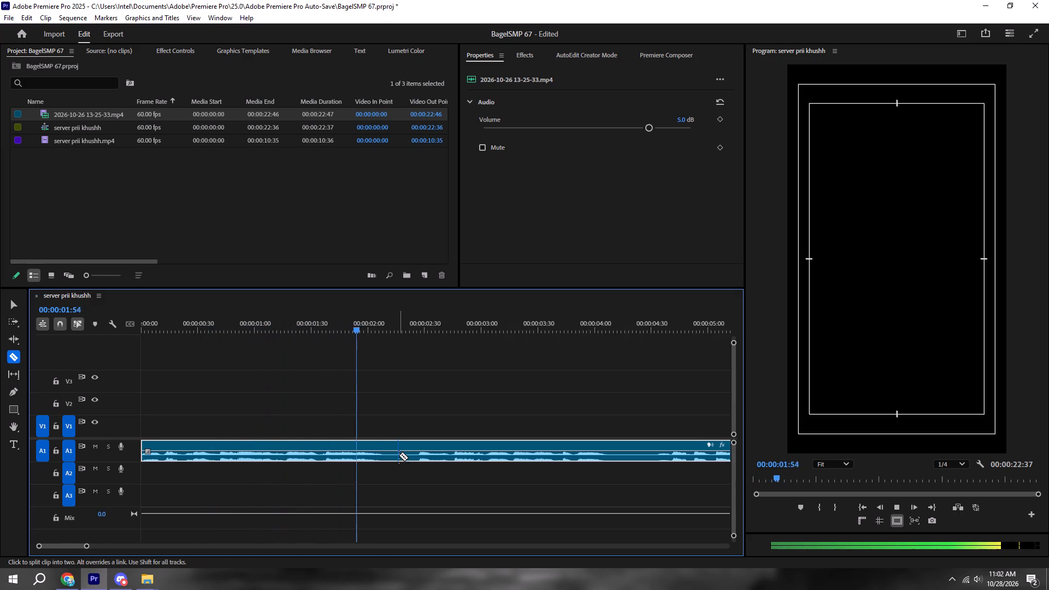
left_click(399, 455)
key("space")
key("v")
left_click_drag(462, 445, 454, 447)
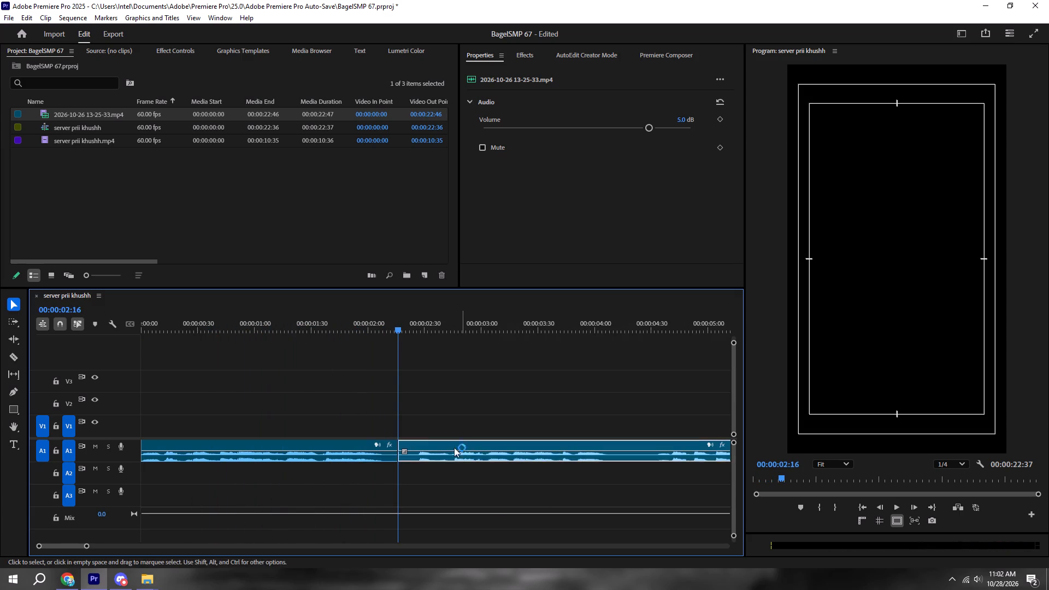
left_click_drag(454, 447, 420, 476)
key("ctrl+s")
Play the overlap, shift the A2 clip about 4 frames earlier, and save.
left_click(352, 329)
key("space")
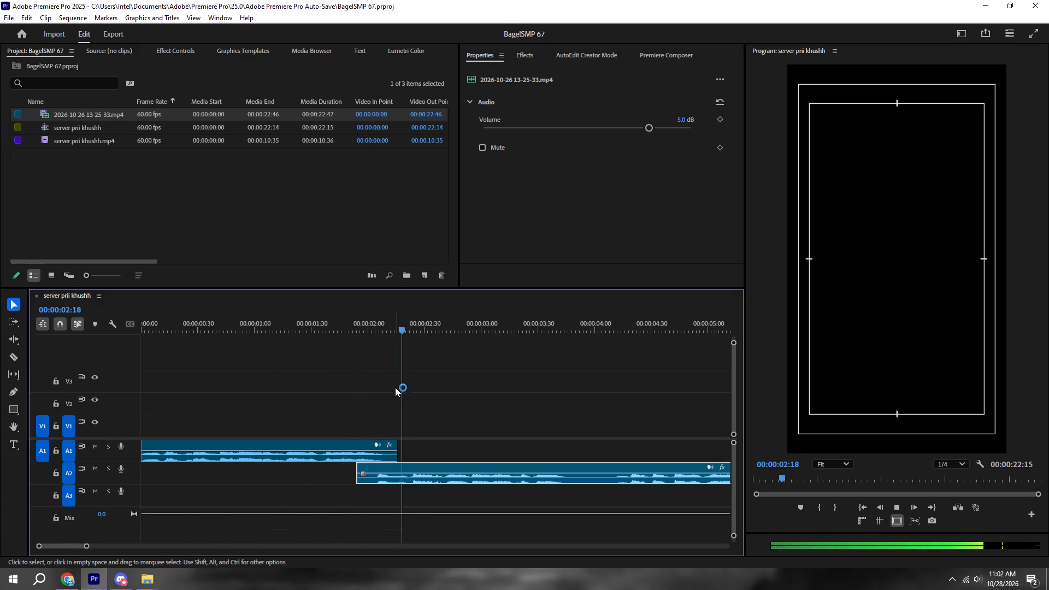
key("space")
left_click_drag(393, 469, 387, 469)
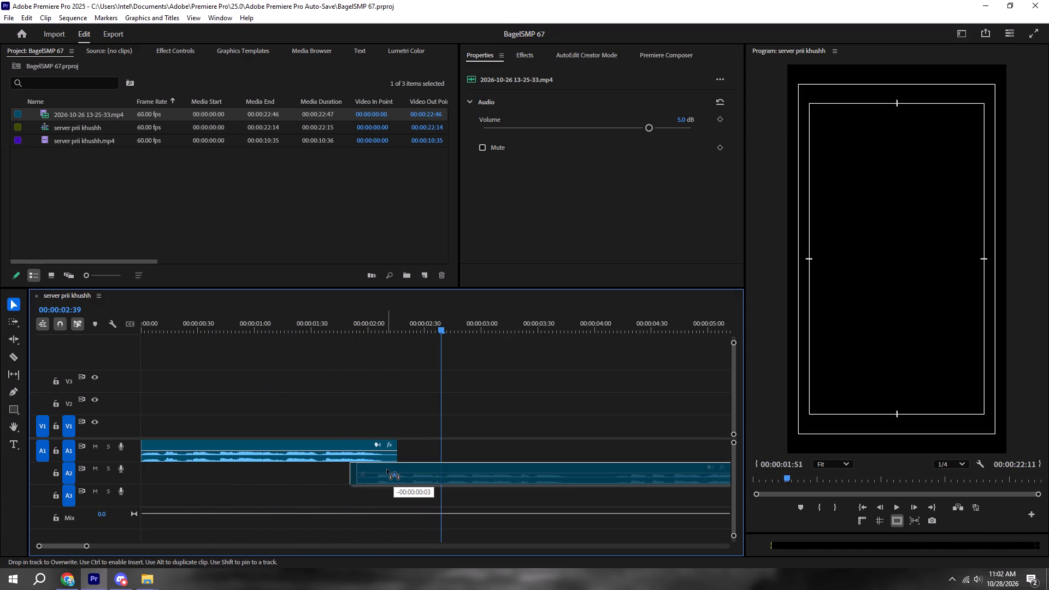
left_click_drag(387, 469, 386, 469)
key("ctrl+s")
Replay the overlap, shift the A2 clip about 5 frames later, and save.
left_click(314, 328)
key("space")
scroll(384, 377, "down", 4, "alt")
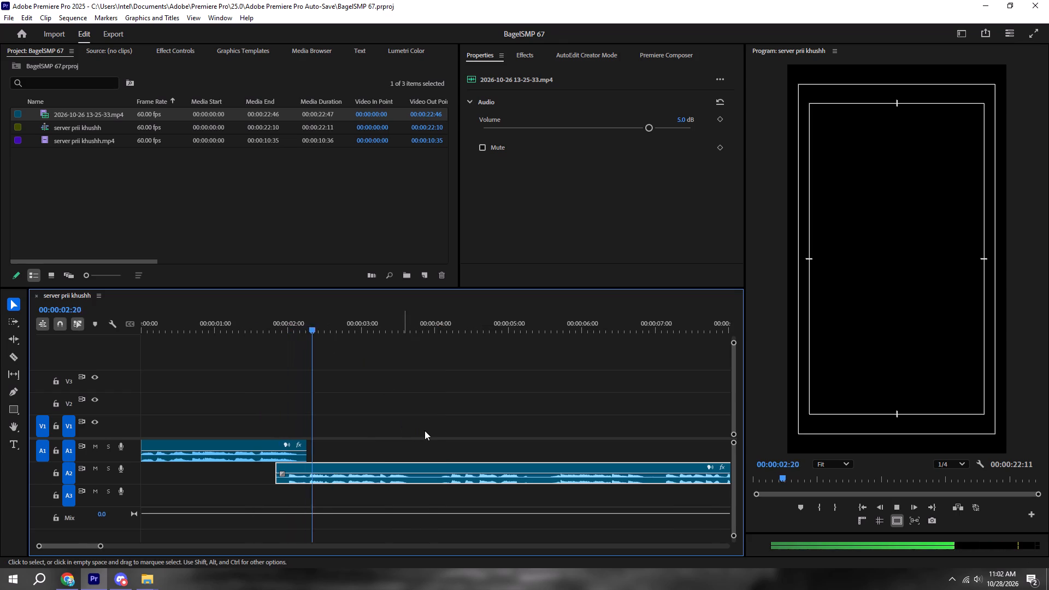
key("space")
left_click_drag(292, 468, 297, 468)
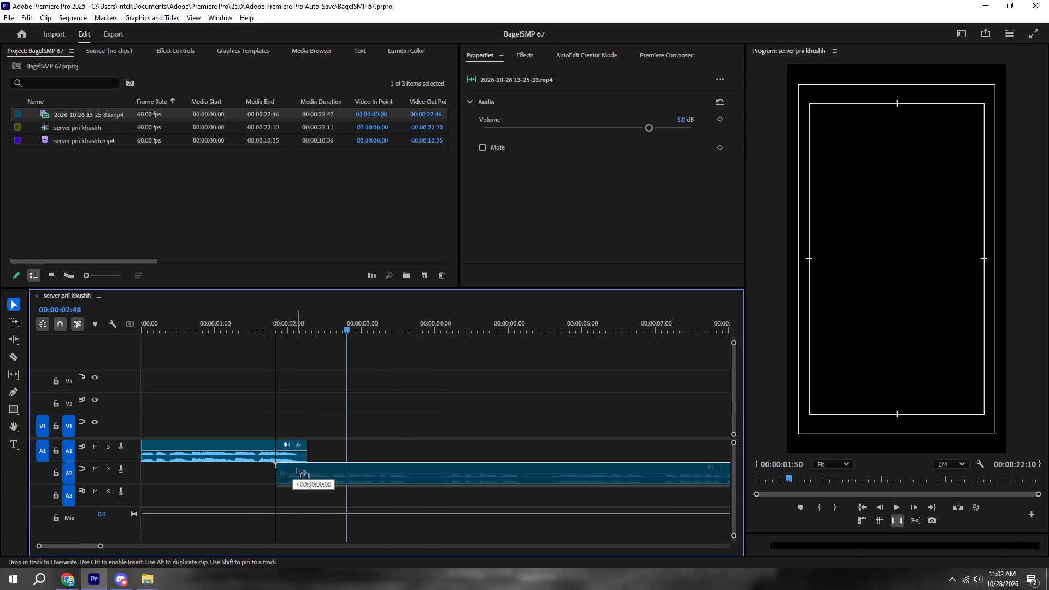
left_click_drag(297, 468, 299, 468)
key("ctrl+s")
Replay the overlap, shift the A2 clip about 4 frames earlier, and save.
left_click(227, 321)
key("space")
scroll(338, 430, "up", 5, "alt")
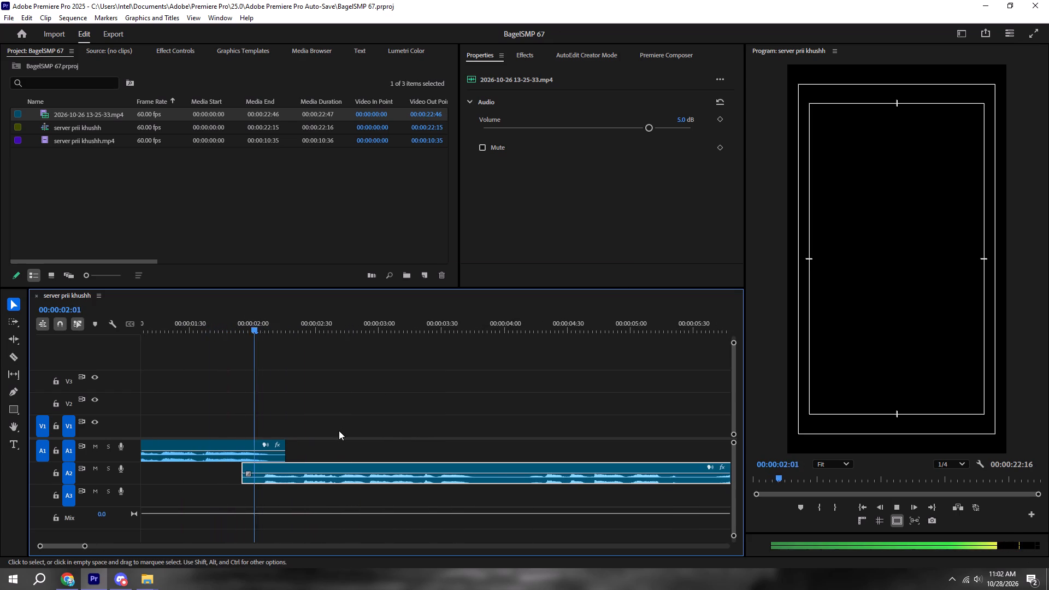
key("space")
left_click_drag(311, 468, 303, 467)
key("ctrl+s")
Split the A2 clip shortly before 4 s, move its remainder to A1 starting at 00:00:02:59 over the A2 piece, and save.
left_click(197, 331)
key("space")
scroll(253, 370, "down", 5, "alt")
scroll(311, 414, "down", 5, "alt")
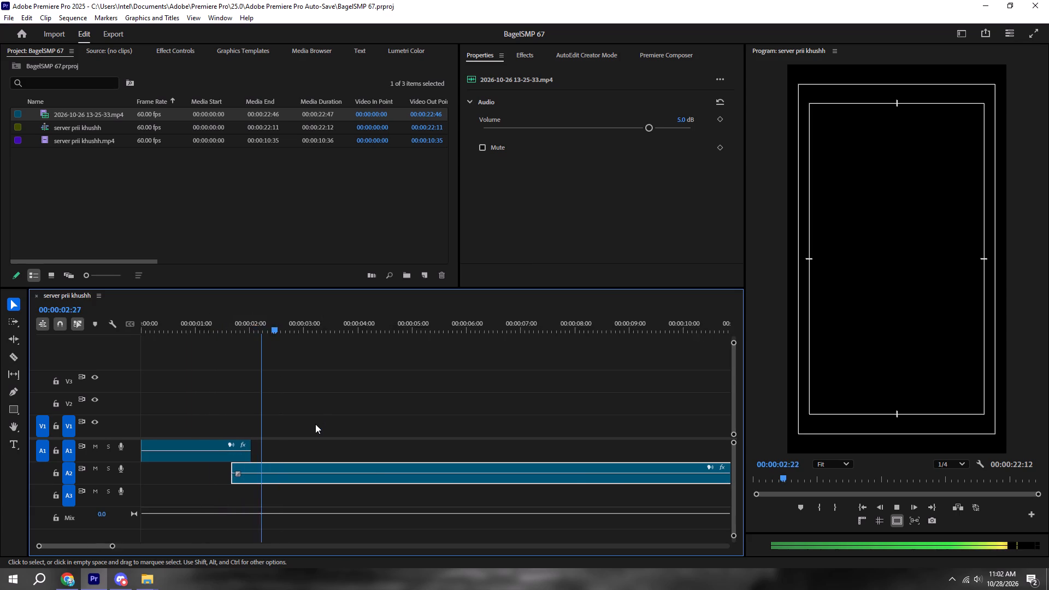
key("c")
left_click(313, 478)
key("space")
key("space")
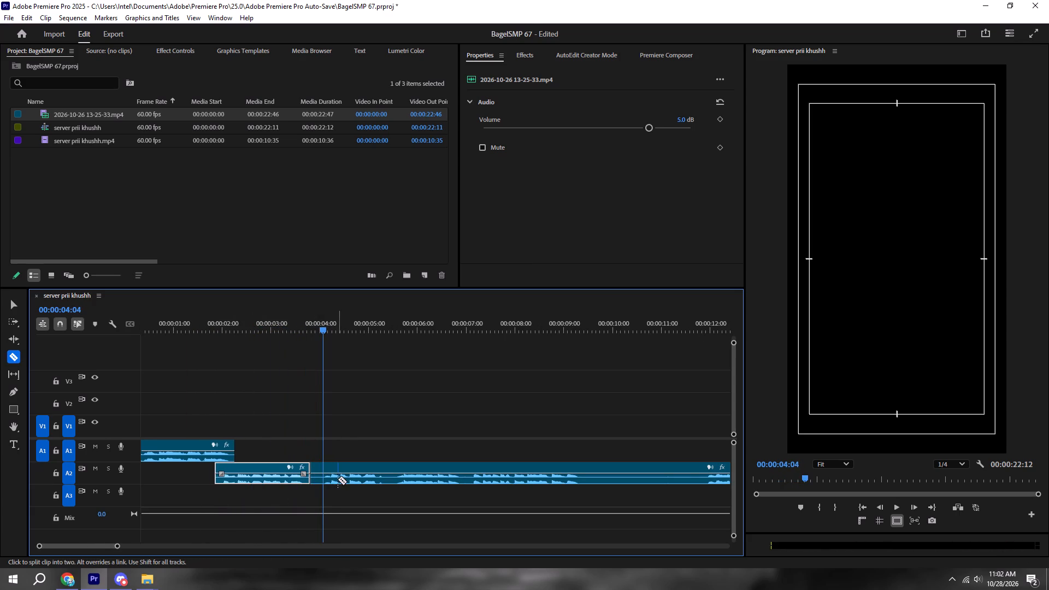
key("v")
key("space")
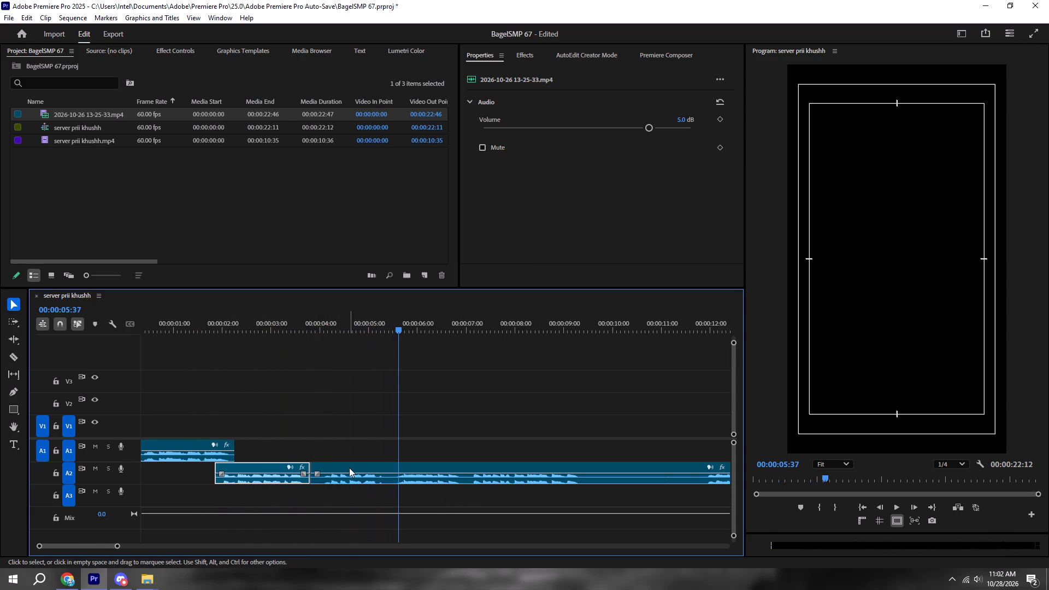
left_click_drag(349, 468, 309, 452)
key("ctrl+s")
Listen through the remaining voice audio, cut out the A1 section from about 9.8 s to 14.8 s, and save.
left_click(245, 322)
key("space")
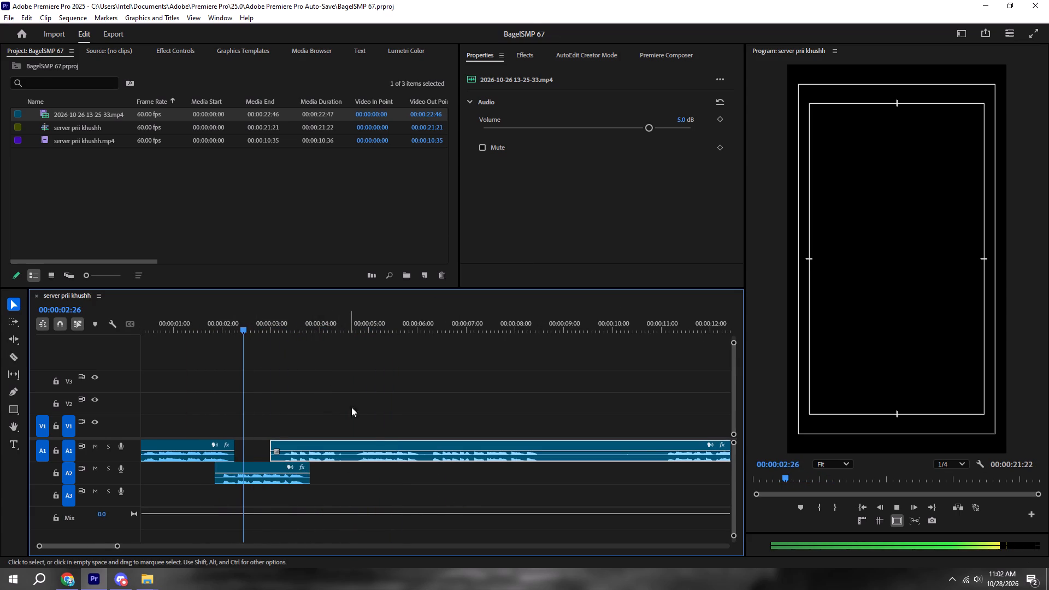
key("space")
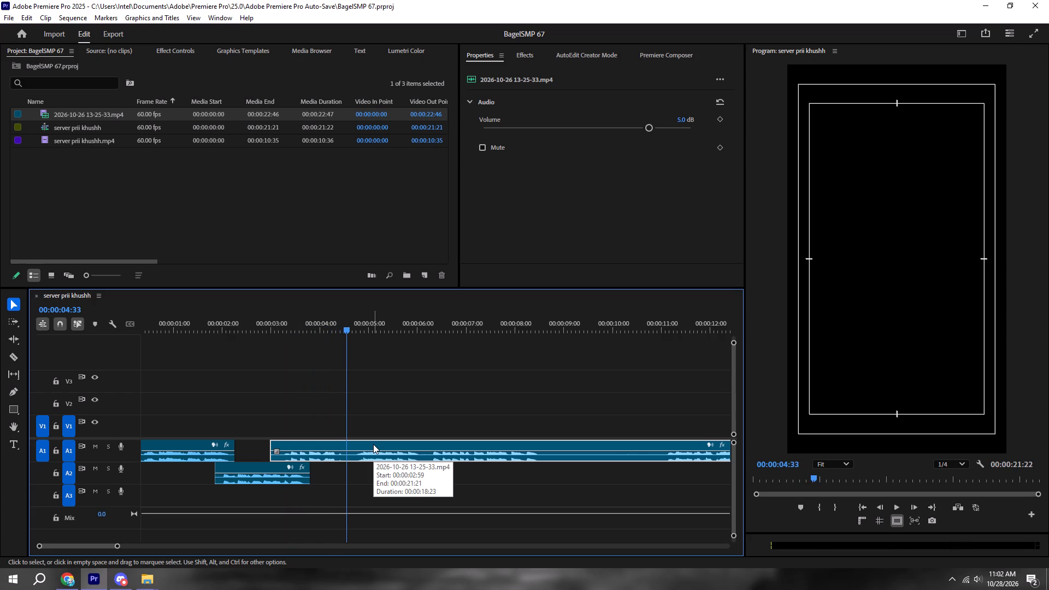
key("space")
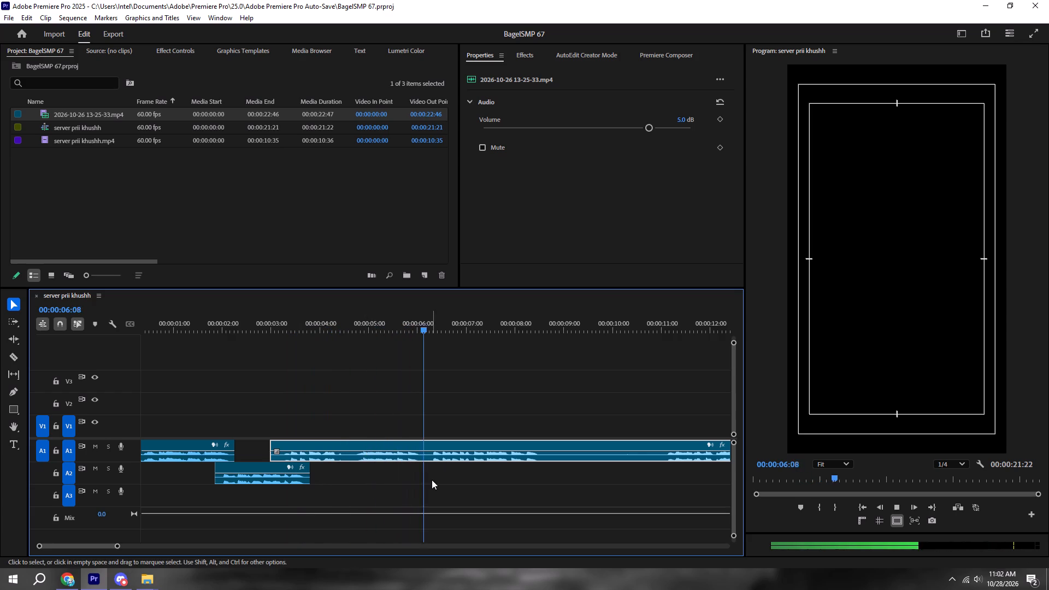
scroll(432, 480, "down", 10, "alt")
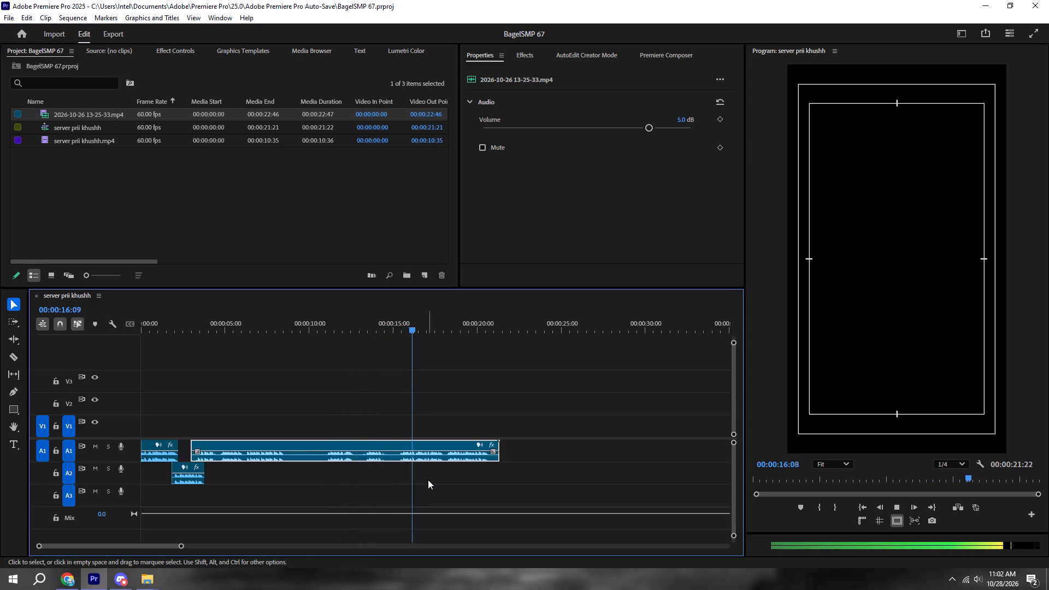
key("c")
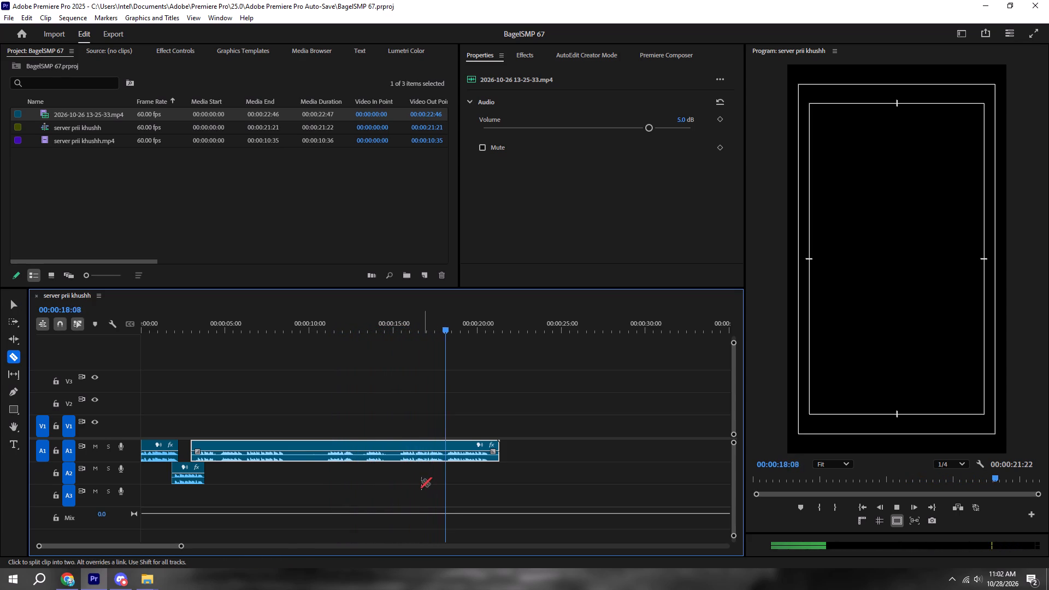
key("space")
left_click(307, 453)
left_click(390, 453)
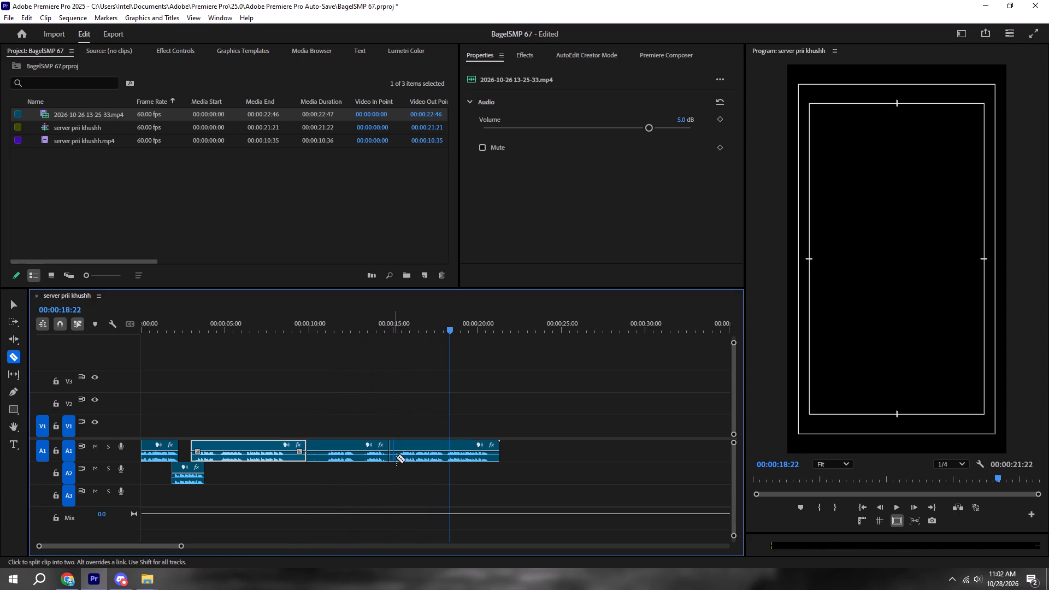
key("v")
left_click_drag(339, 409, 357, 499)
key("BackSpace")
key("ctrl+s")
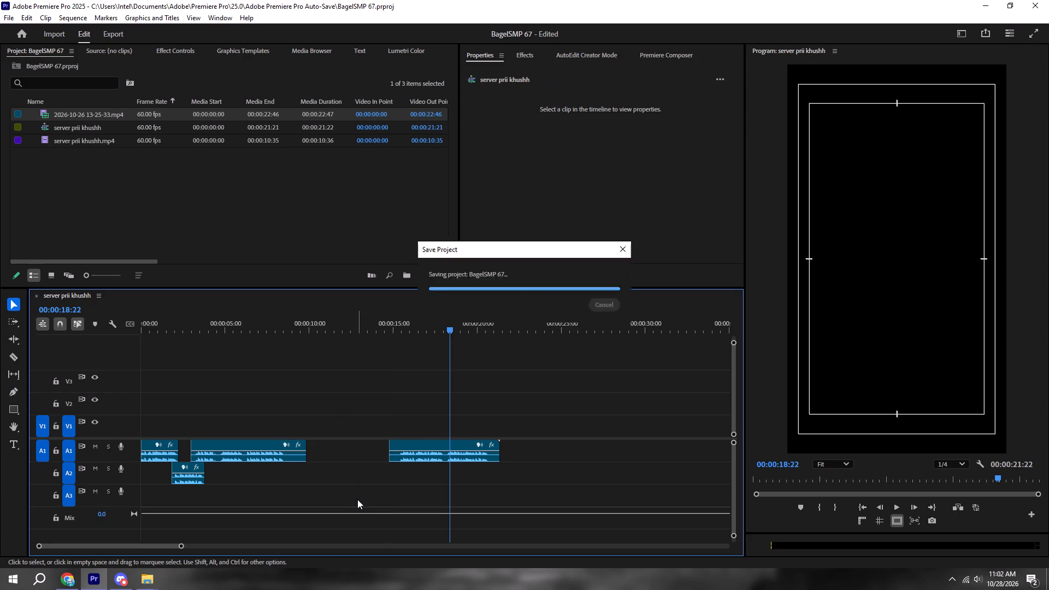
Play the audio from the beginning through the first overlap and shift the A2 clip 8 frames later.
scroll(239, 452, "up", 11, "alt")
left_click_drag(187, 320, 17, 314)
key("space")
scroll(239, 430, "up", 10, "alt")
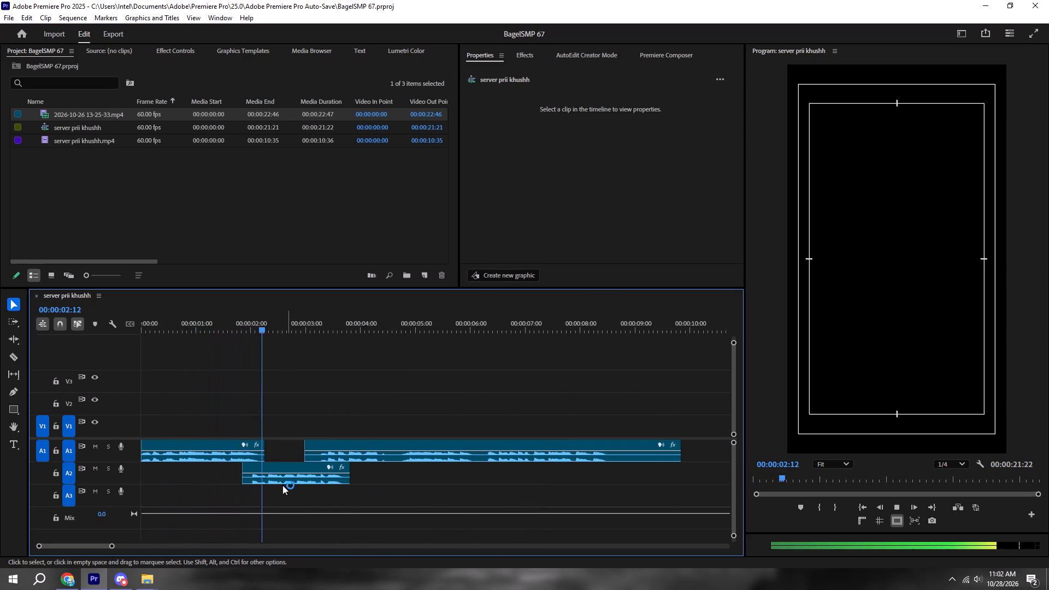
key("space")
left_click_drag(277, 465, 285, 465)
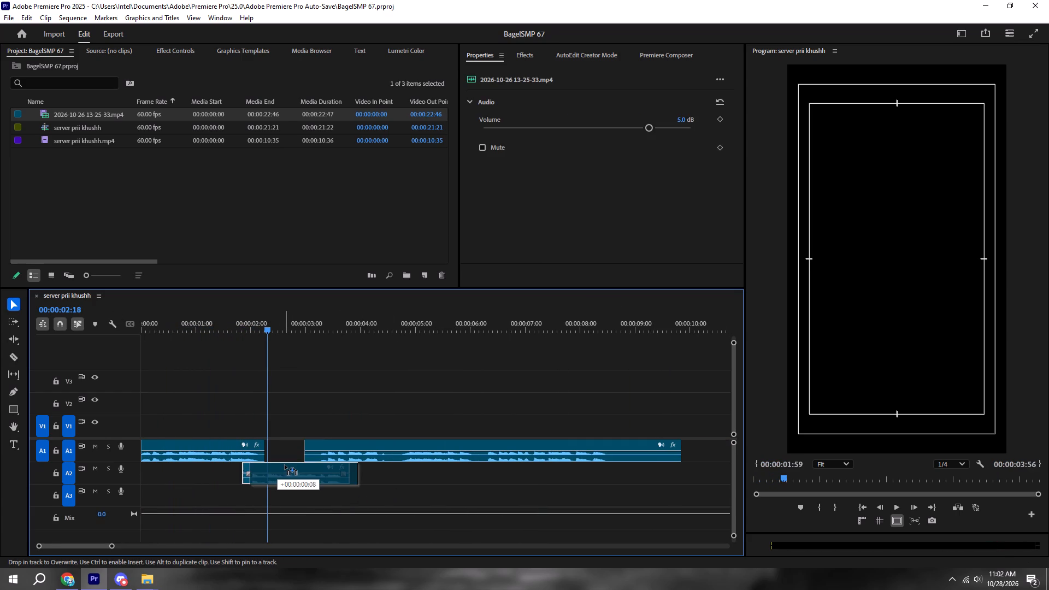
Replay the first overlap and shift the A2 clip about 4 frames earlier.
left_click(222, 326)
key("space")
scroll(302, 438, "up", 10)
key("space")
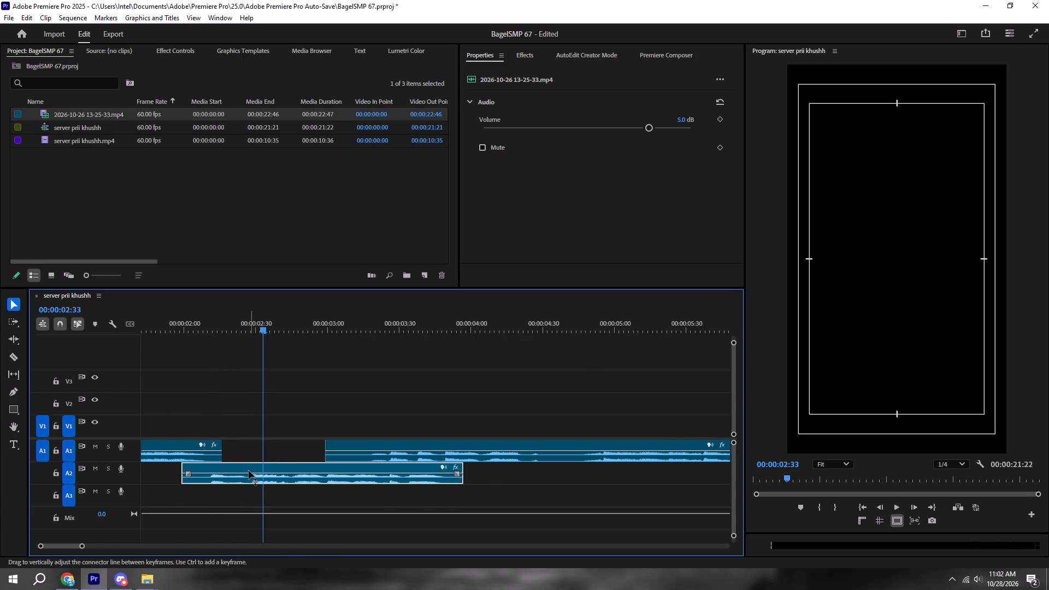
left_click_drag(243, 468, 232, 473)
Replay both overlaps, shift the A1 clip that starts near 3 s about 6 frames later, and save.
scroll(167, 393, "up", 5)
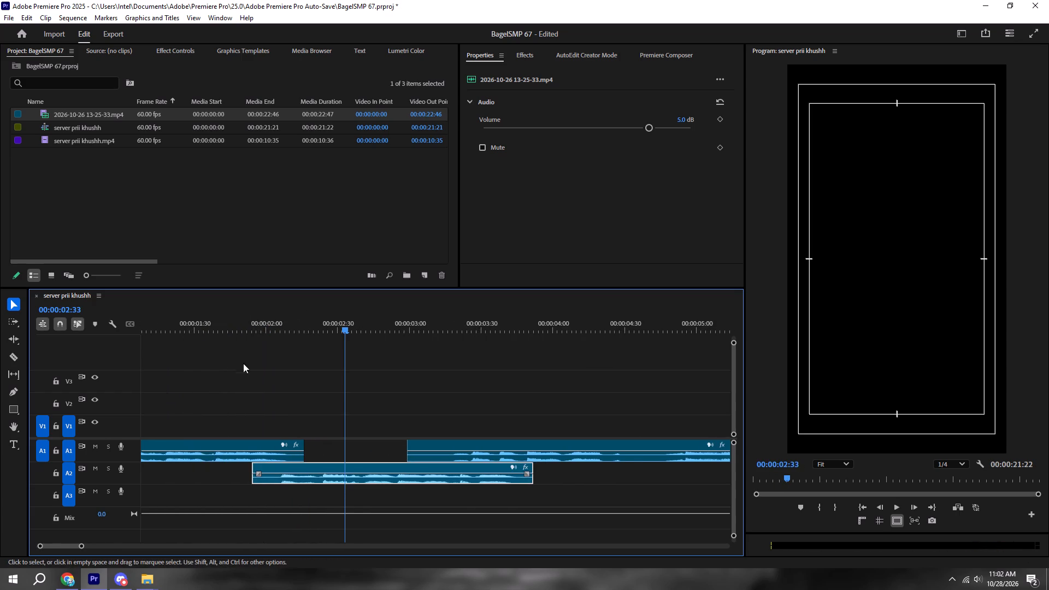
left_click(197, 319)
key("space")
key("space")
scroll(293, 406, "down", 6, "alt")
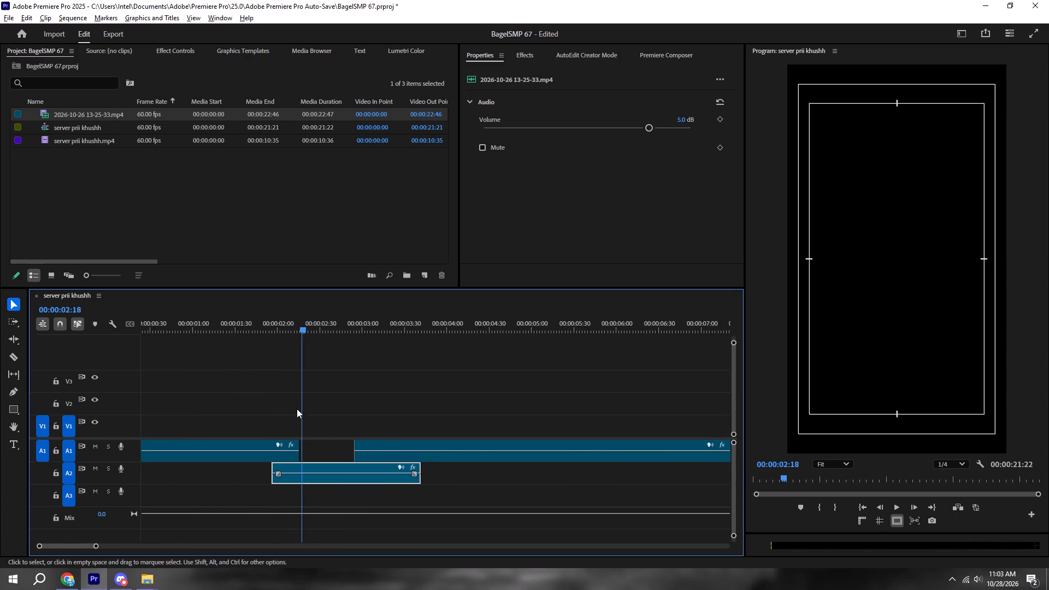
key("space")
key("c")
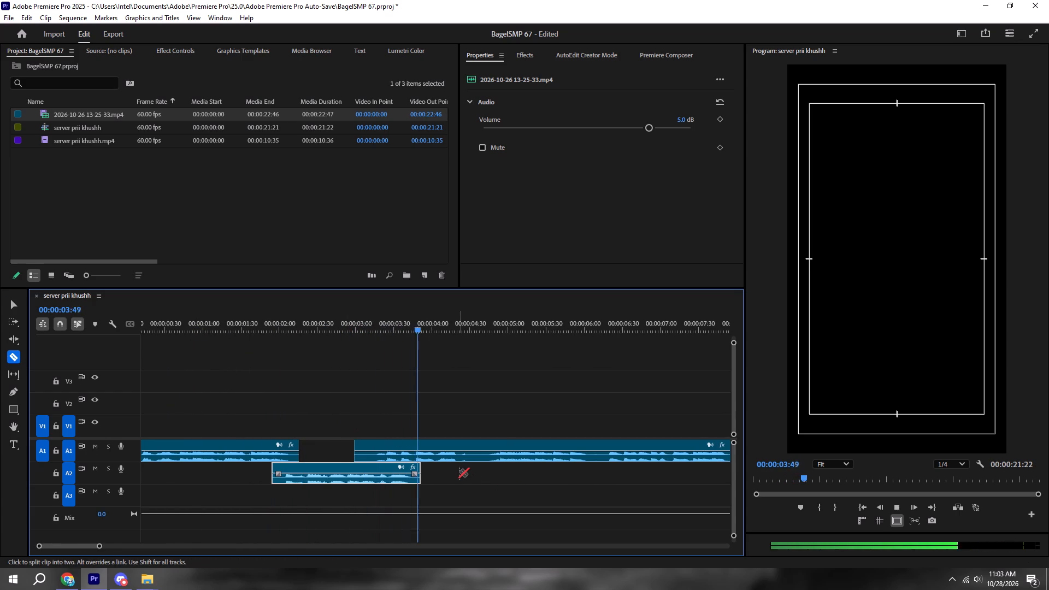
key("space")
type("v")
left_click_drag(431, 441, 438, 441)
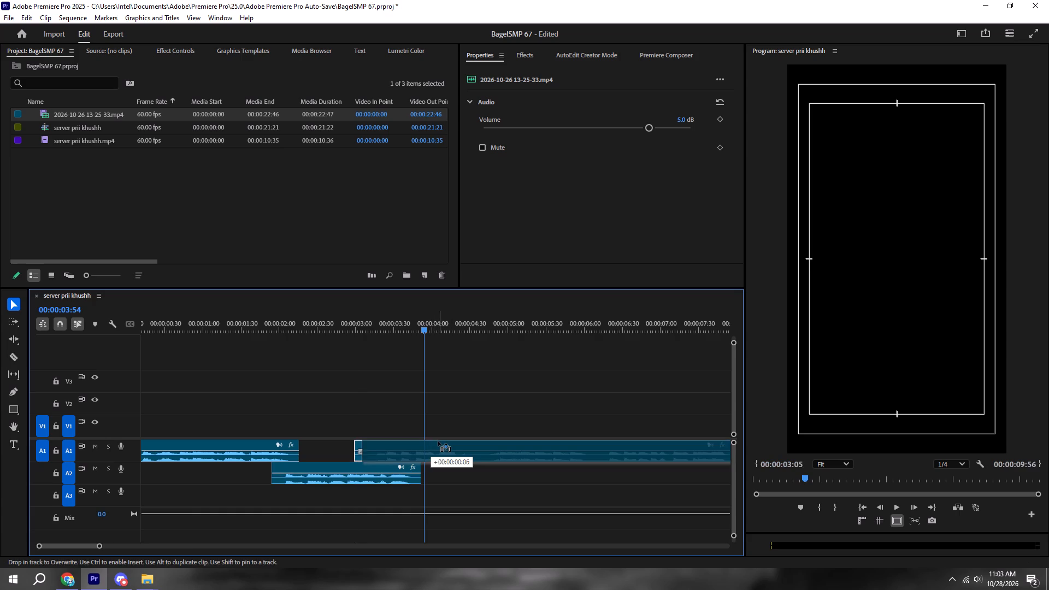
left_click_drag(438, 441, 439, 442)
key("ctrl+s")
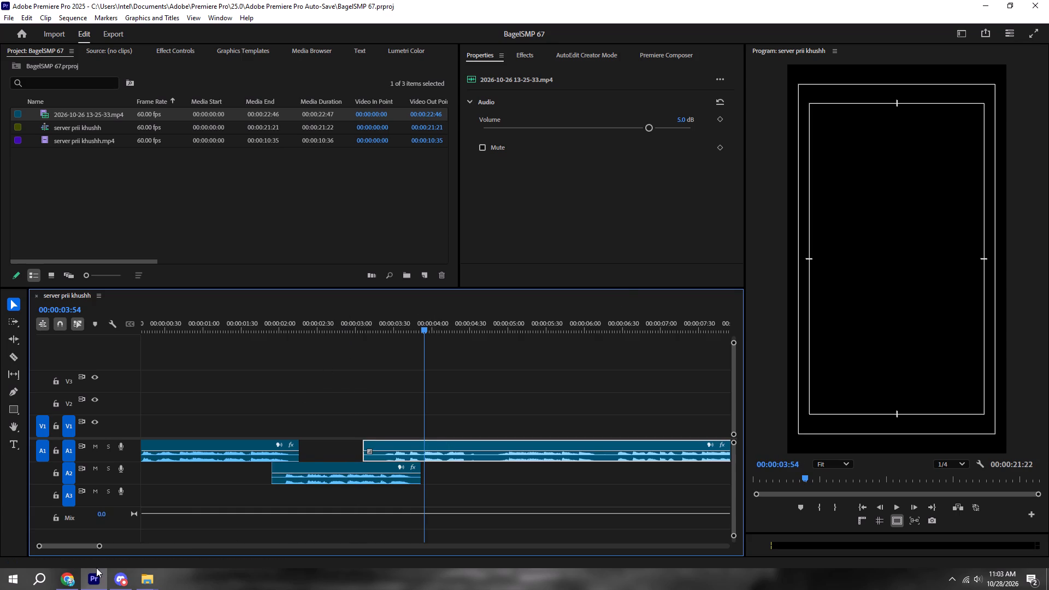
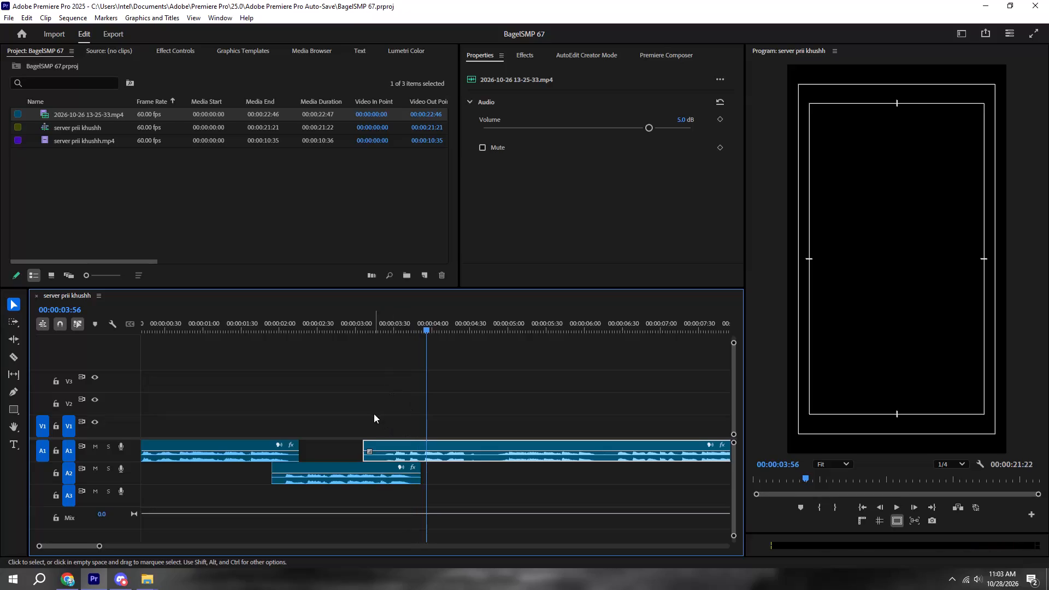
Replay the second overlap around 3 s, shift the long A1 clip that starts there about 4 frames later, and save.
scroll(374, 412, "up", 5, "alt")
key("ctrl+s")
key("ctrl+a")
left_click(358, 319)
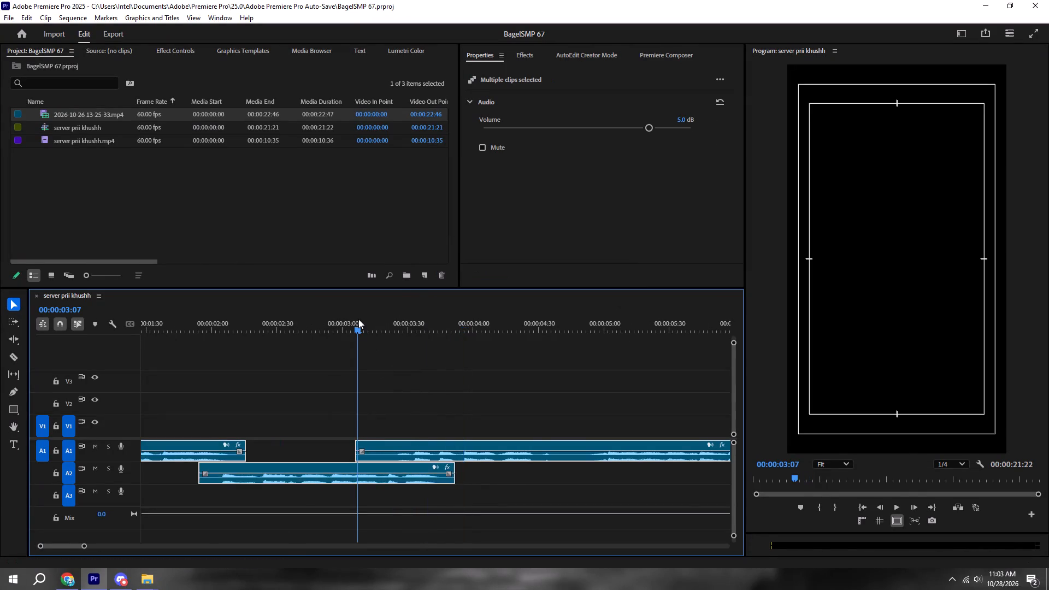
scroll(364, 356, "up", 5, "alt")
key("space")
key("space")
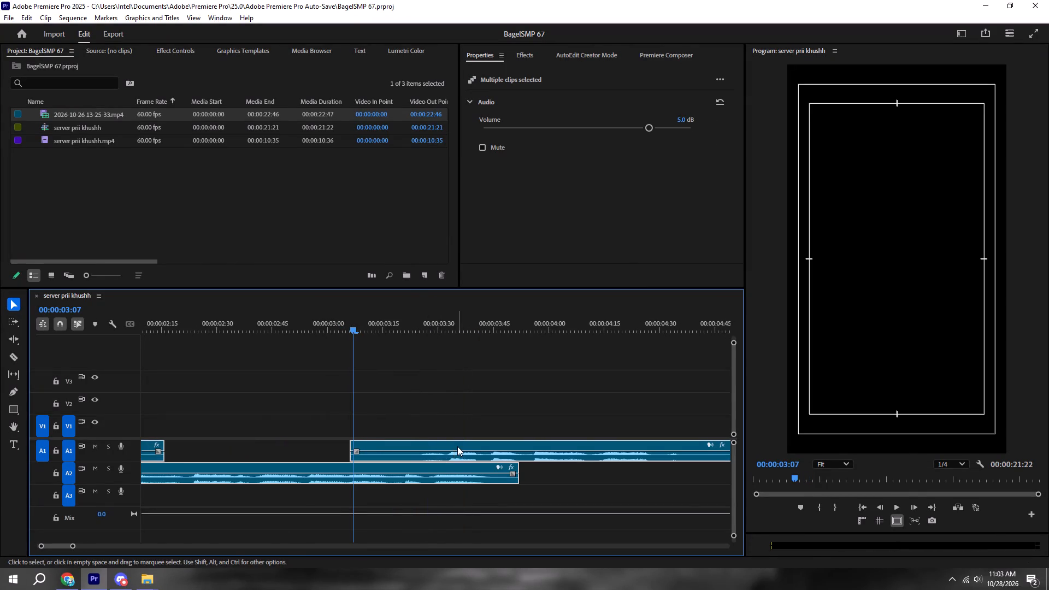
left_click(457, 446)
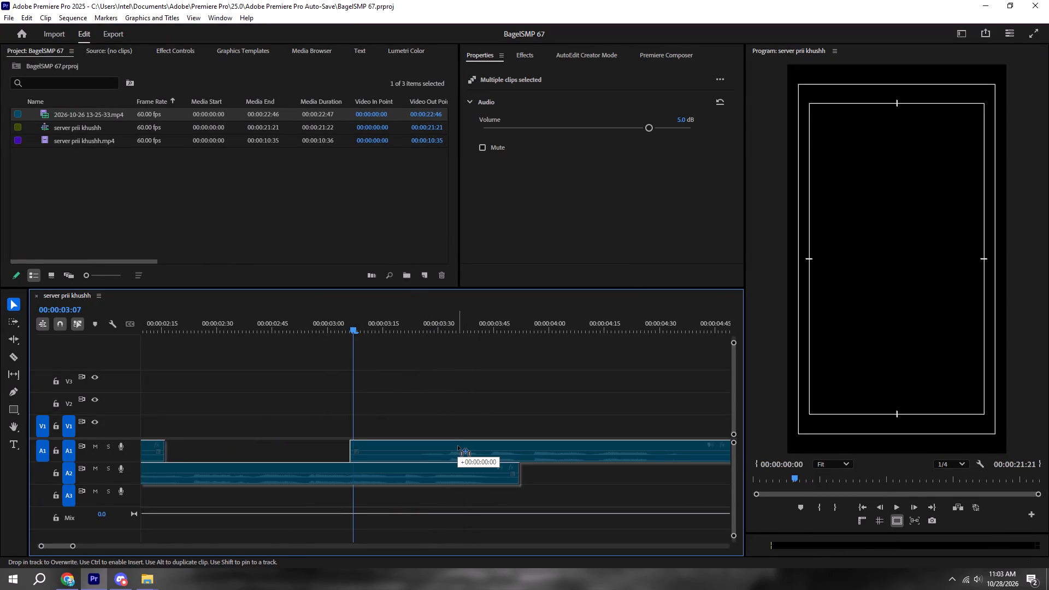
left_click(456, 412)
left_click_drag(432, 442, 443, 441)
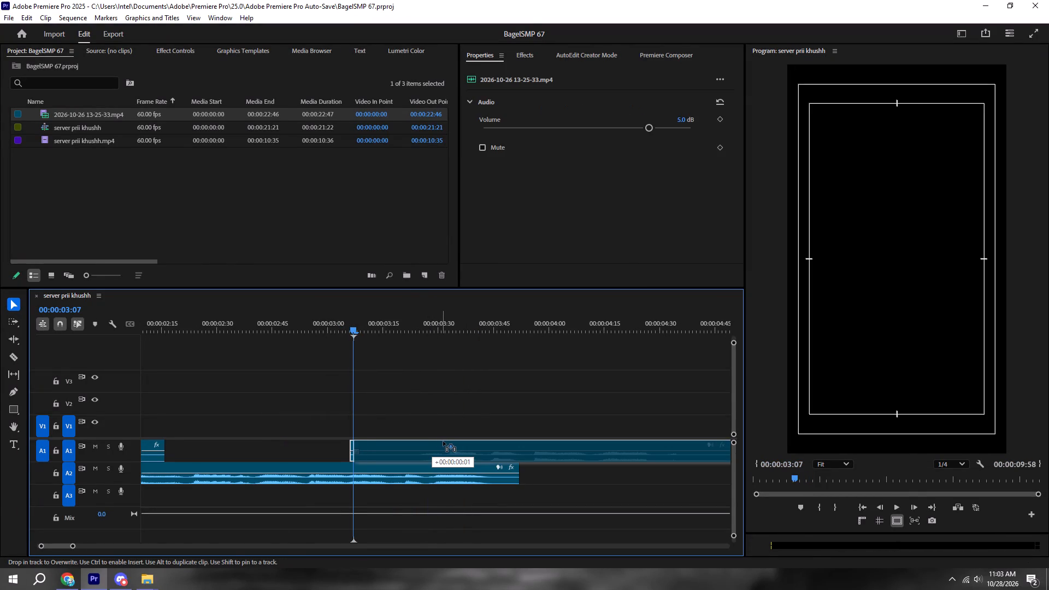
left_click_drag(443, 441, 448, 441)
key("ctrl+s")
Play on, split the long A1 clip at about 4.8 s, move its second part to A2 starting near 4.2 s, and save.
key("space")
scroll(447, 438, "down", 10, "alt")
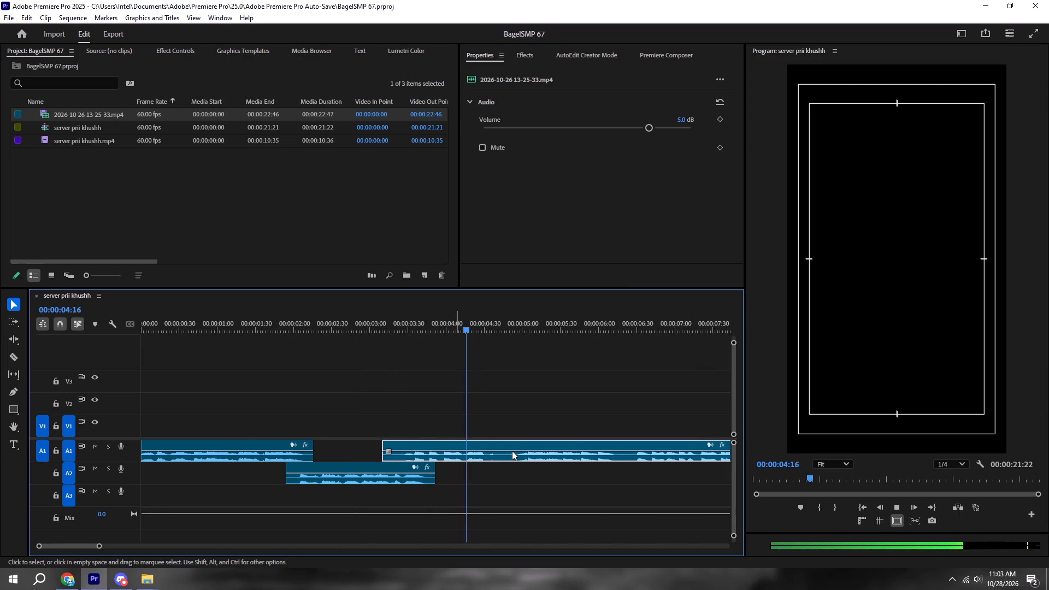
type("c")
key("space")
left_click(509, 453)
key("v")
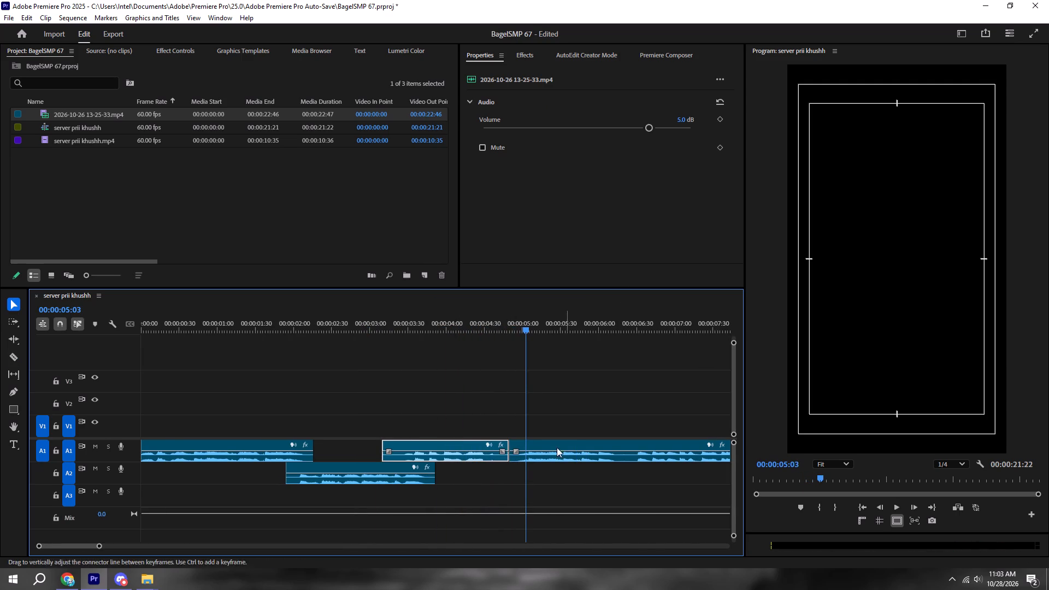
left_click_drag(543, 441, 497, 475)
key("ctrl+s")
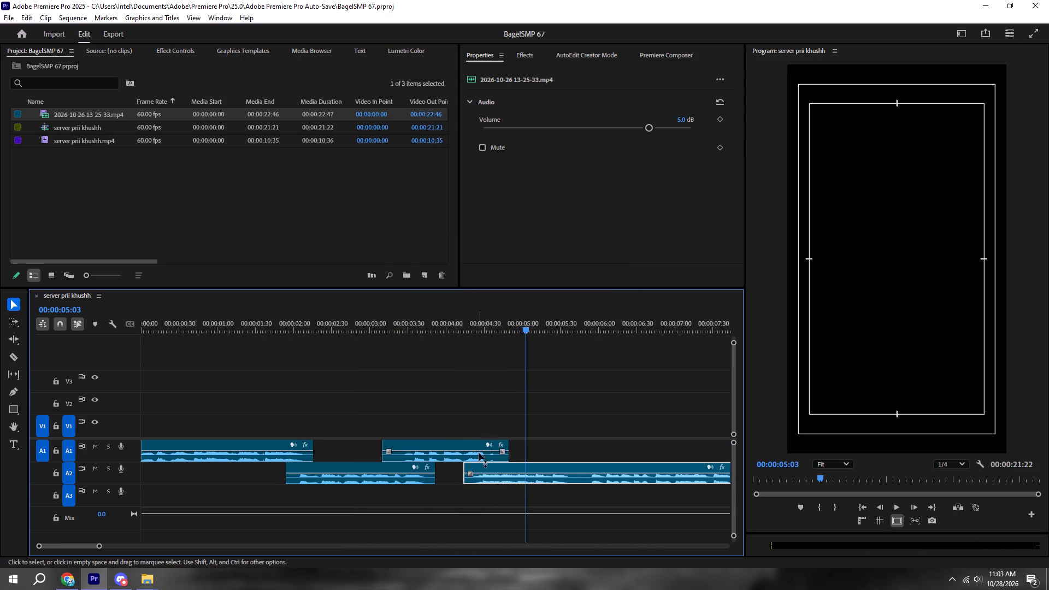
Listen on, split the last A2 clip at about 5.8 s, move the remainder to A1 starting near 5.5 s, and save.
left_click(445, 331)
key("space")
scroll(509, 452, "up", 4, "alt")
key("space")
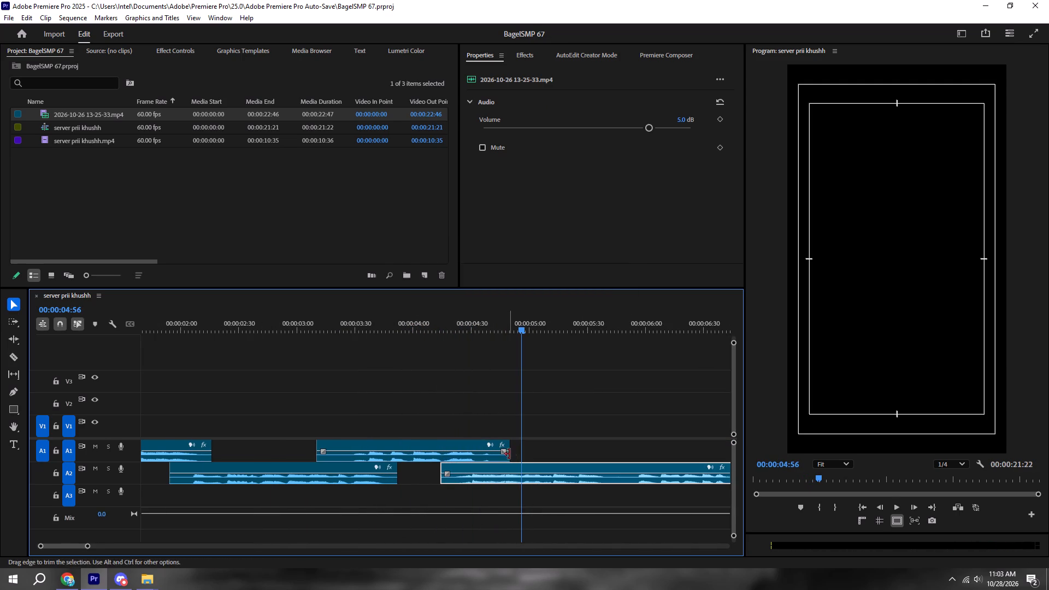
key("space")
key("c")
key("space")
left_click(628, 474)
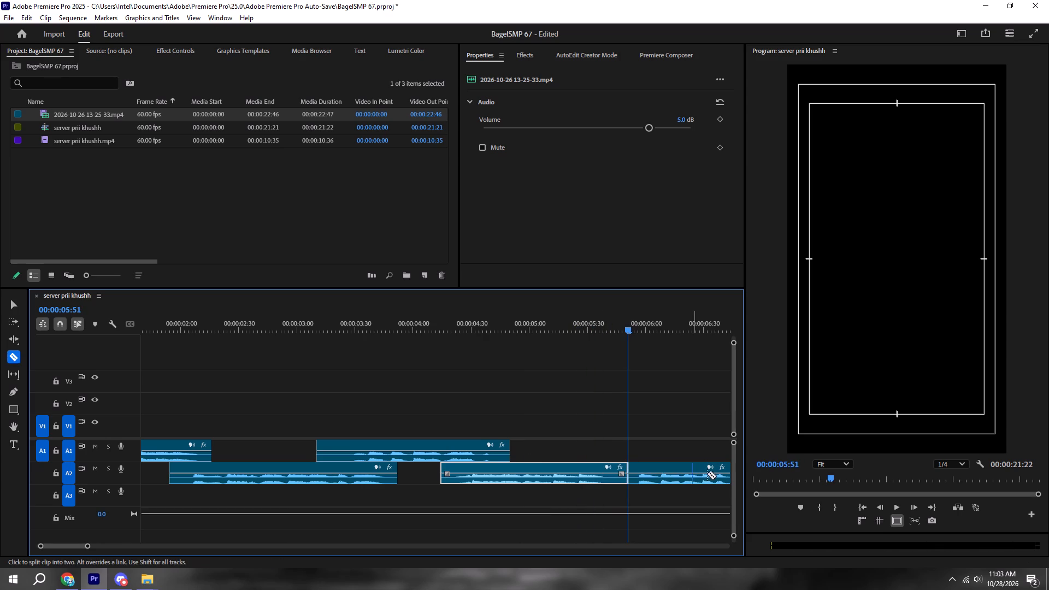
key("v")
left_click_drag(653, 468, 618, 460)
key("ctrl+s")
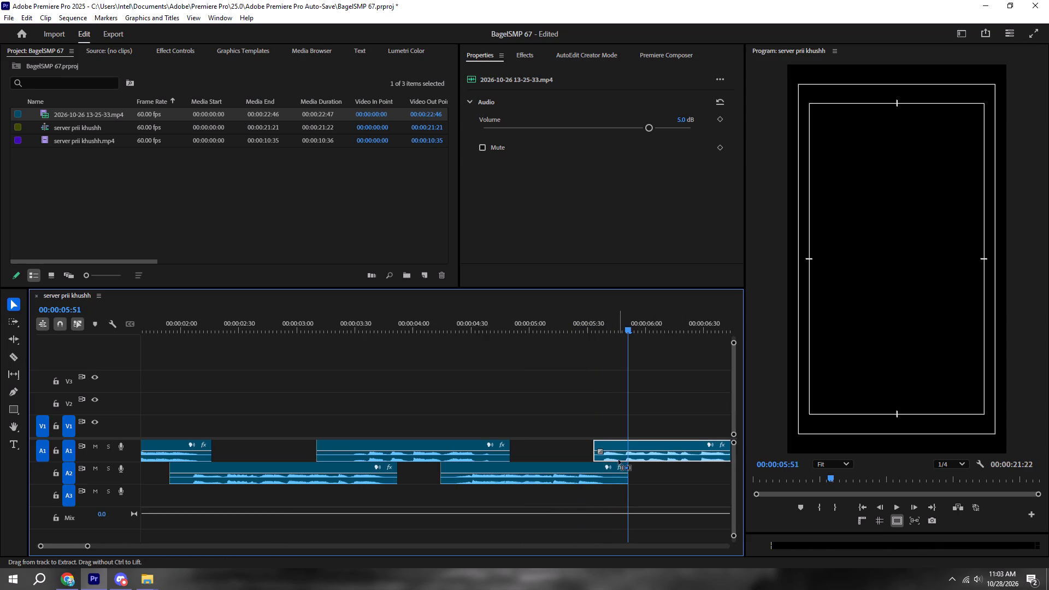
left_click_drag(611, 442, 599, 442)
key("ctrl+s")
Replay the audio from 5 s, save, and move the isolated last A1 clip onto A2 starting at about 7 s.
left_click(529, 324)
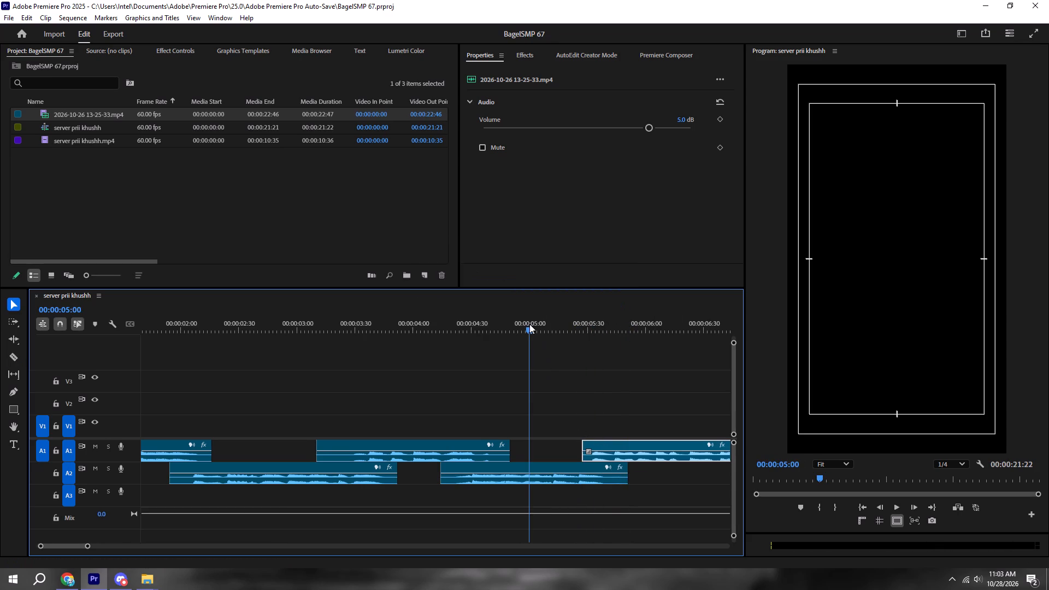
key("space")
scroll(584, 367, "down", 9, "alt")
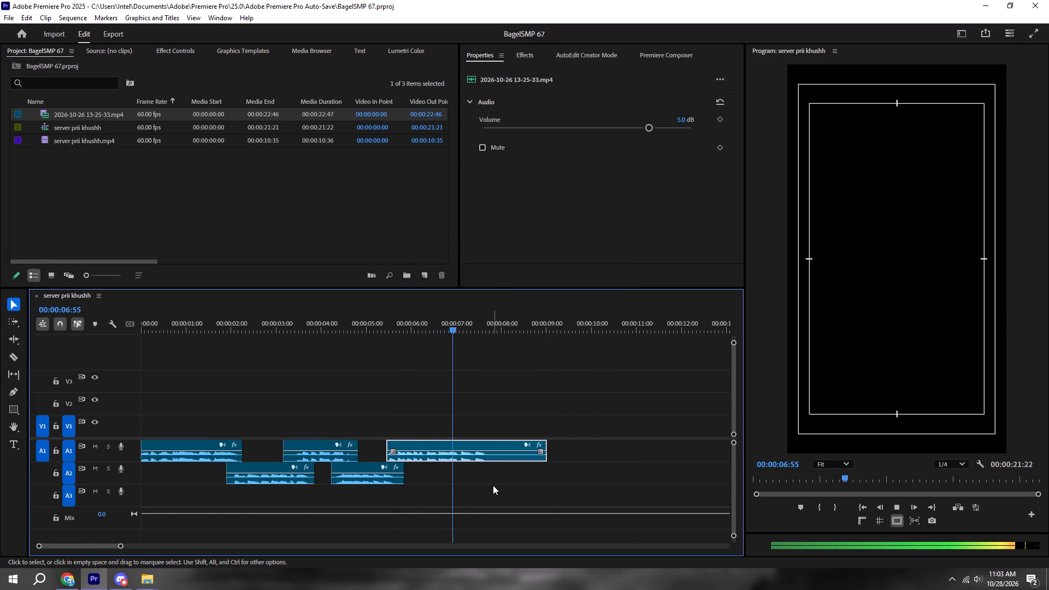
left_click(491, 485)
key("ctrl+s")
left_click(856, 508)
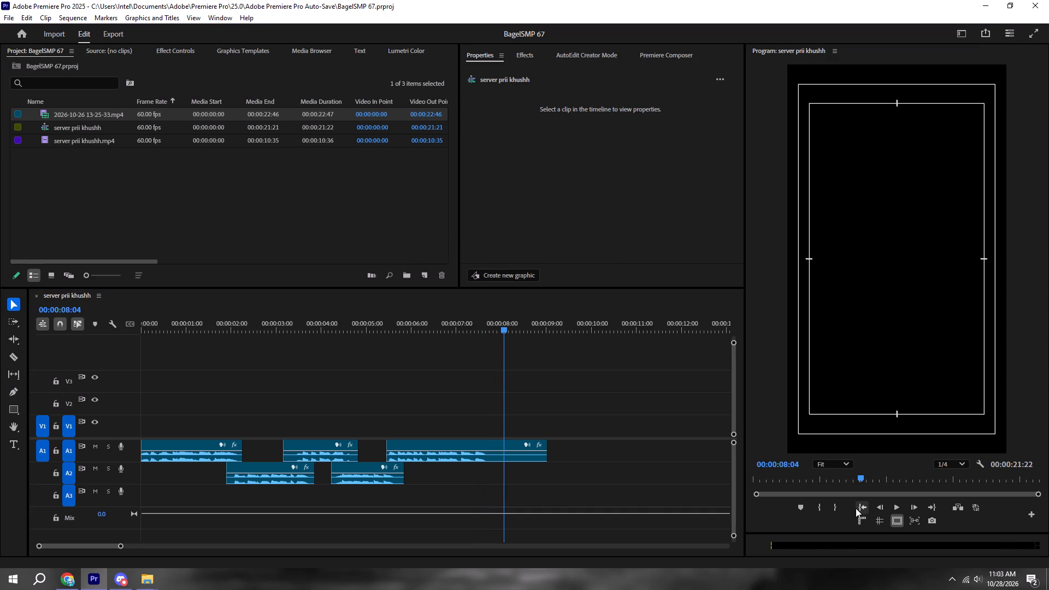
scroll(764, 507, "down", 7, "alt")
left_click(449, 483)
key("space")
left_click_drag(542, 442, 490, 463)
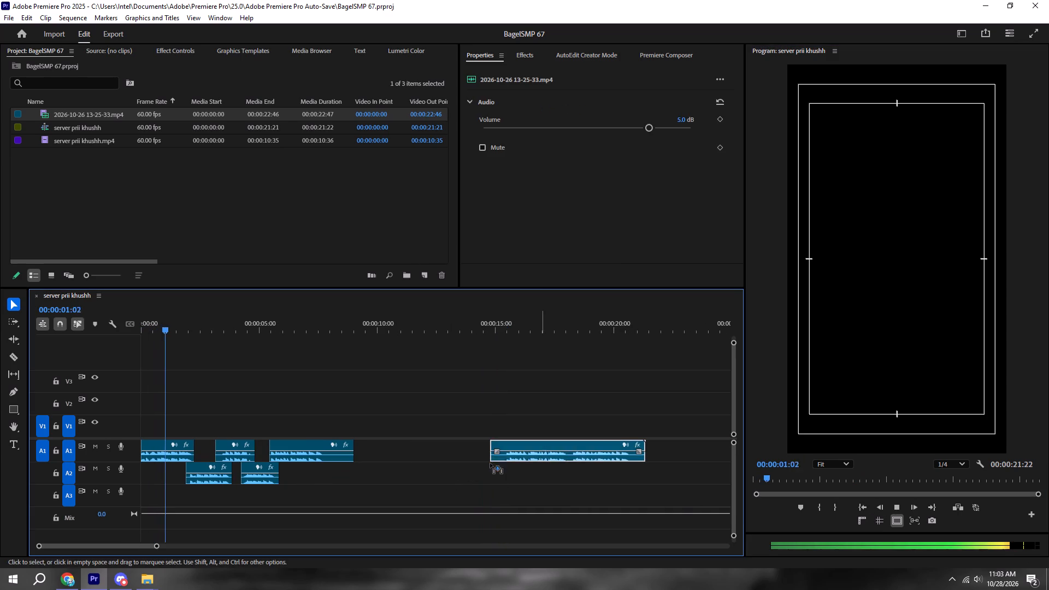
left_click_drag(490, 463, 361, 469)
scroll(320, 464, "up", 10, "alt")
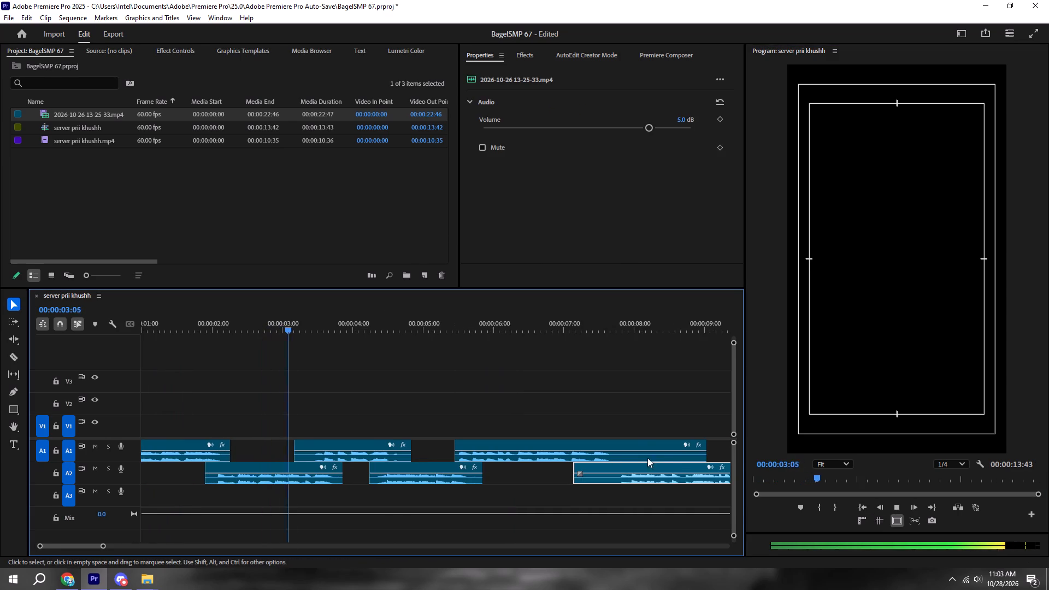
left_click_drag(641, 468, 629, 470)
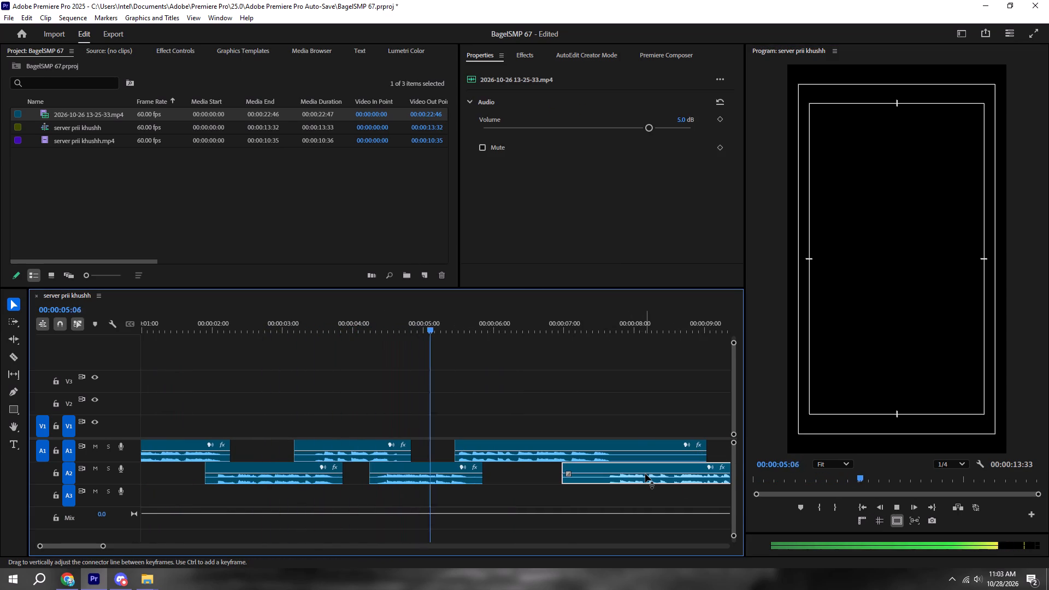
Split the last A2 clip at about 10.2 s, move its second part to A1 starting near 9.2 s, and save.
key("c")
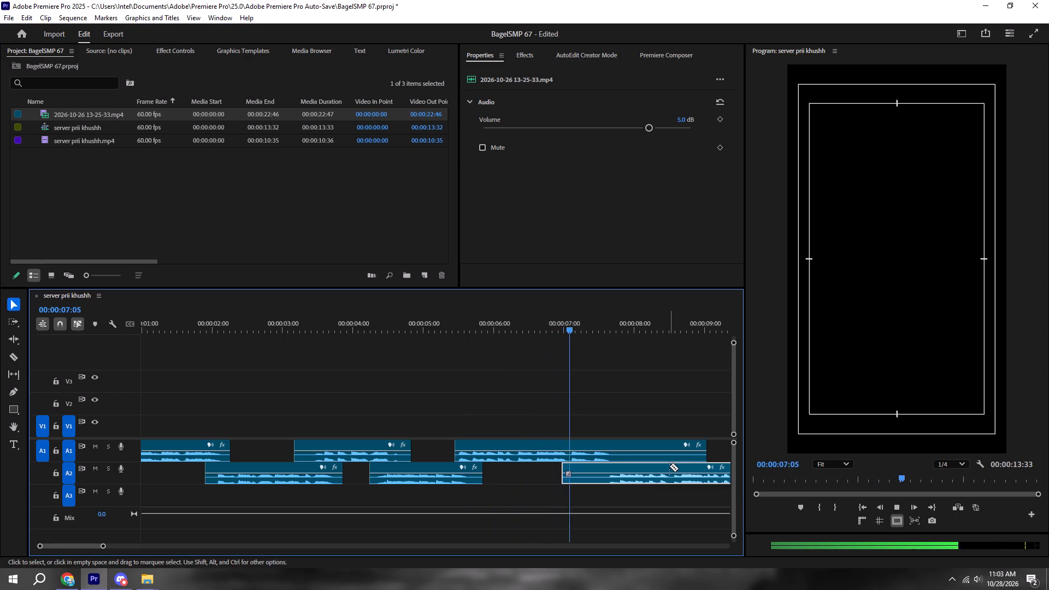
scroll(681, 467, "down", 5)
scroll(662, 471, "down", 5, "alt")
left_click(563, 482)
key("space")
key("v")
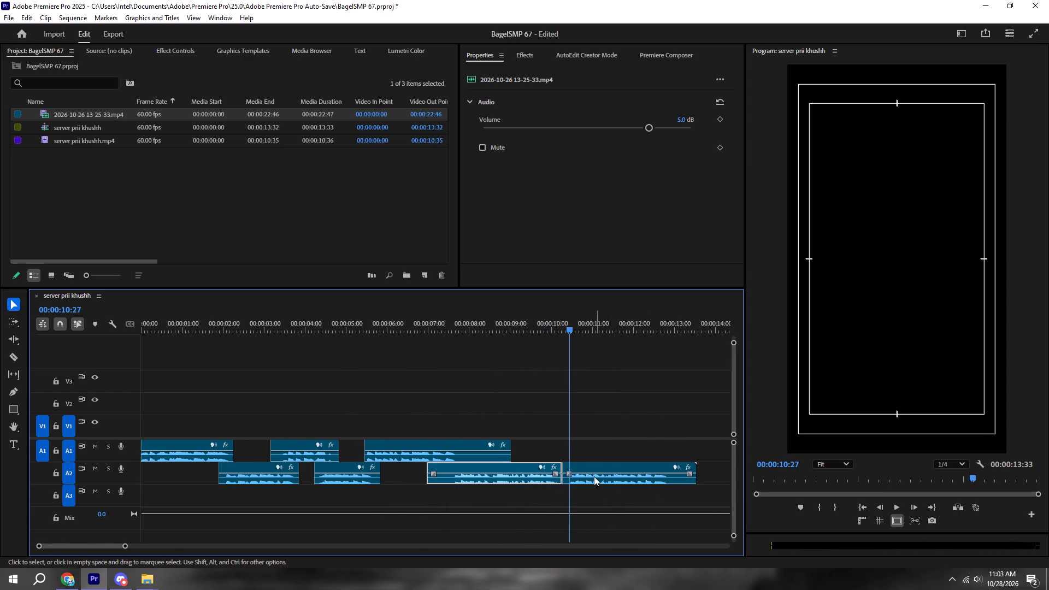
left_click_drag(591, 466, 549, 460)
key("ctrl+s")
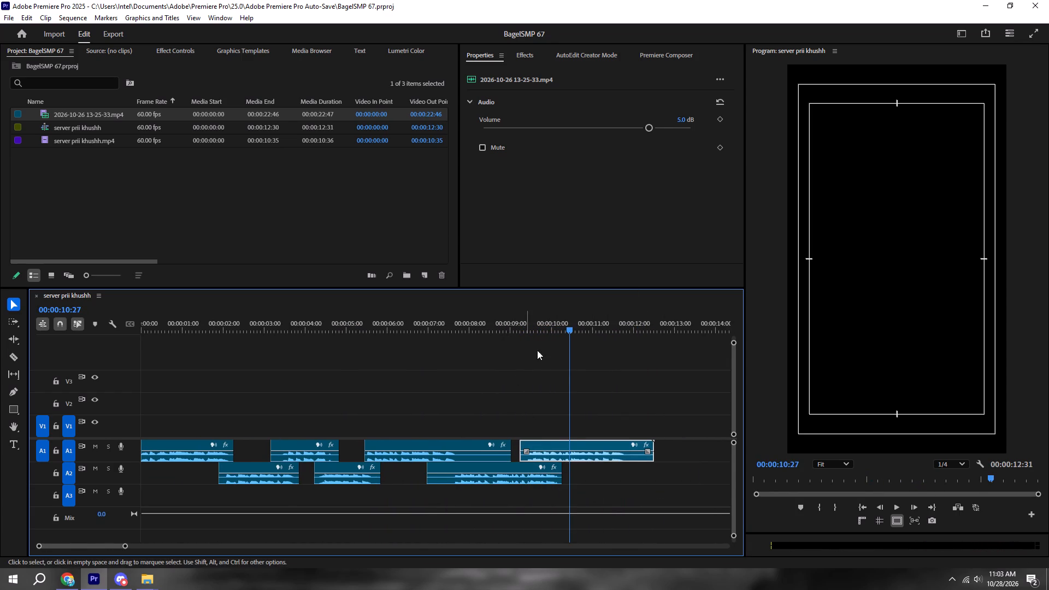
Shift the last A1 clip 23 frames later, save, and replay its overlap with the A2 clip.
scroll(575, 469, "up", 9, "alt")
left_click_drag(505, 445, 545, 445)
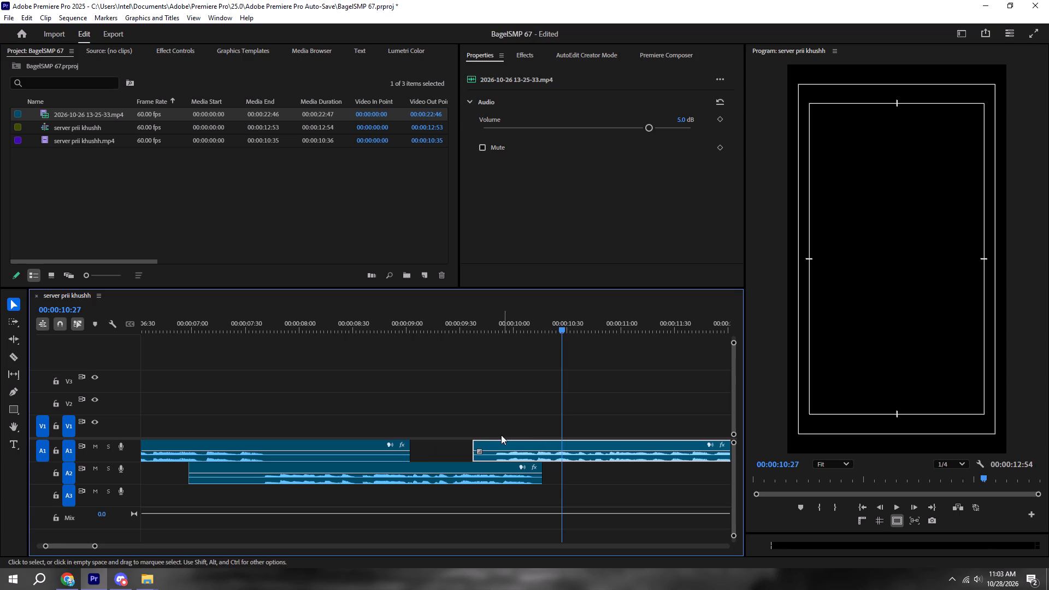
key("ctrl+s")
left_click(445, 318)
key("space")
scroll(496, 374, "down", 4, "alt")
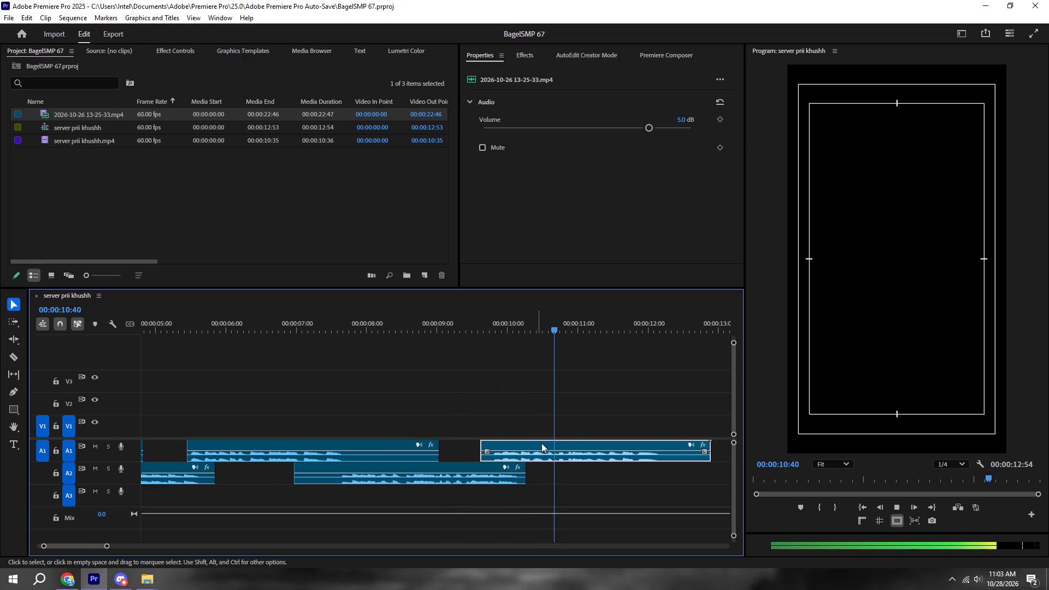
key("ctrl+s")
Play the whole sequence from the beginning to check how the voice clips overlap.
scroll(650, 463, "down", 5, "alt")
left_click(862, 503)
scroll(778, 501, "down", 8, "alt")
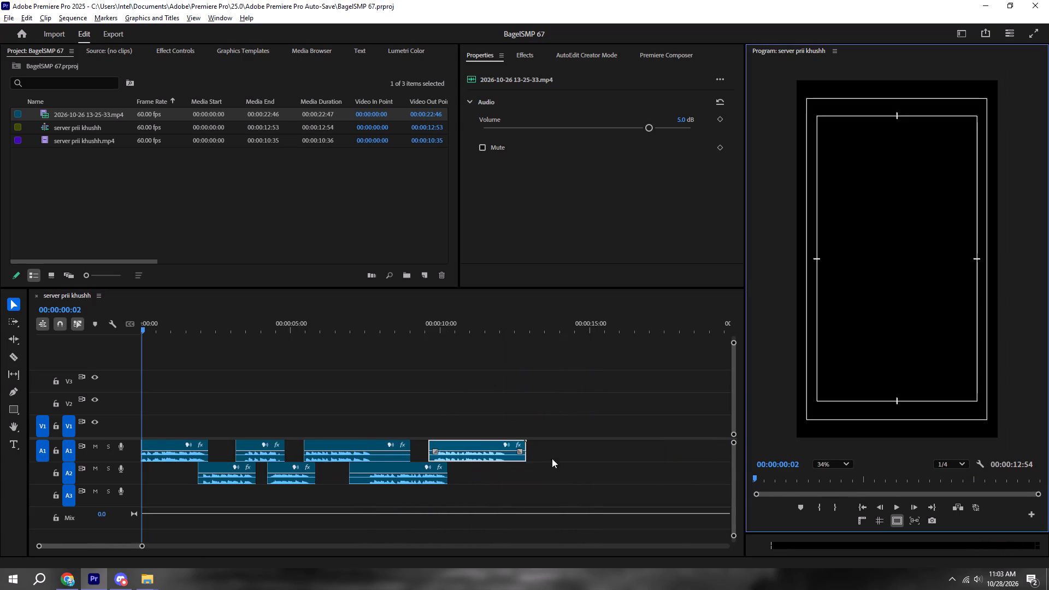
scroll(552, 458, "down", 4, "alt")
left_click(518, 451)
key("space")
left_click(461, 465)
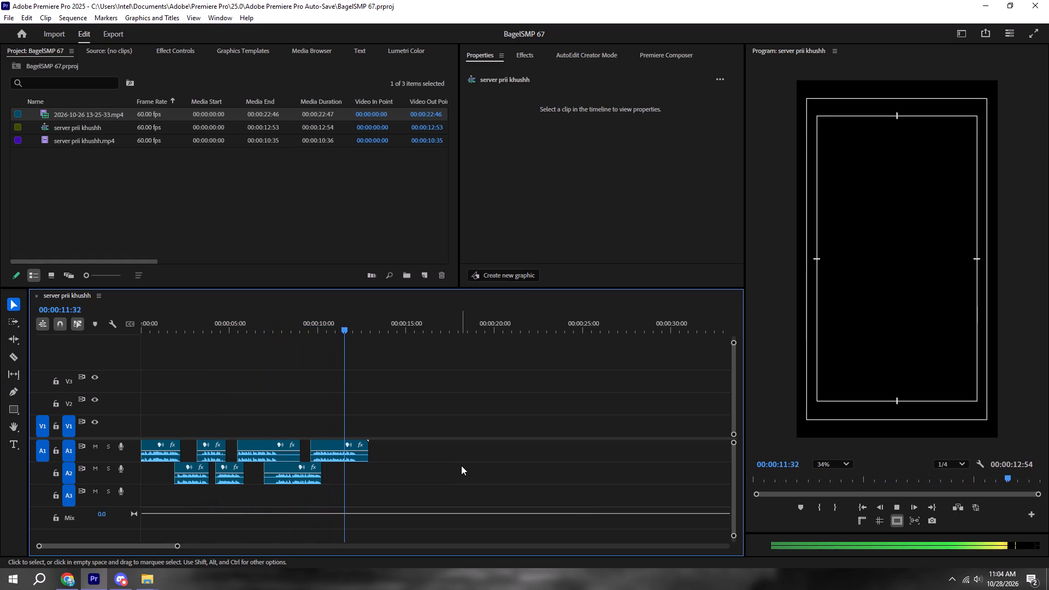
Move the last A2 and A1 clips together 14 frames earlier, save, and replay that overlap from just before 6 s.
left_click_drag(390, 501, 320, 440)
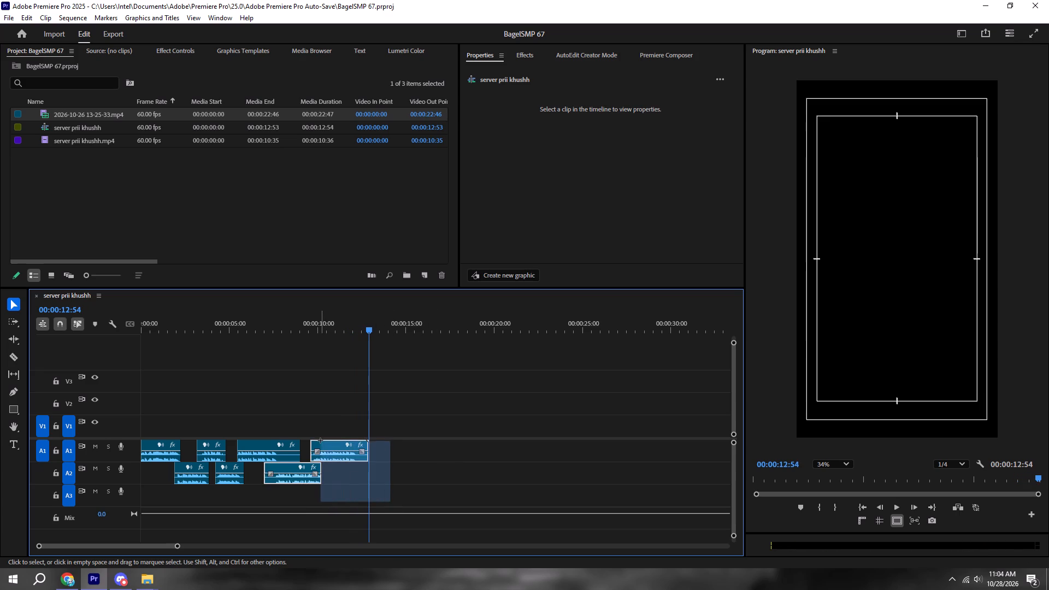
left_click_drag(320, 440, 319, 440)
scroll(316, 444, "up", 9, "alt")
left_click_drag(302, 467, 298, 467)
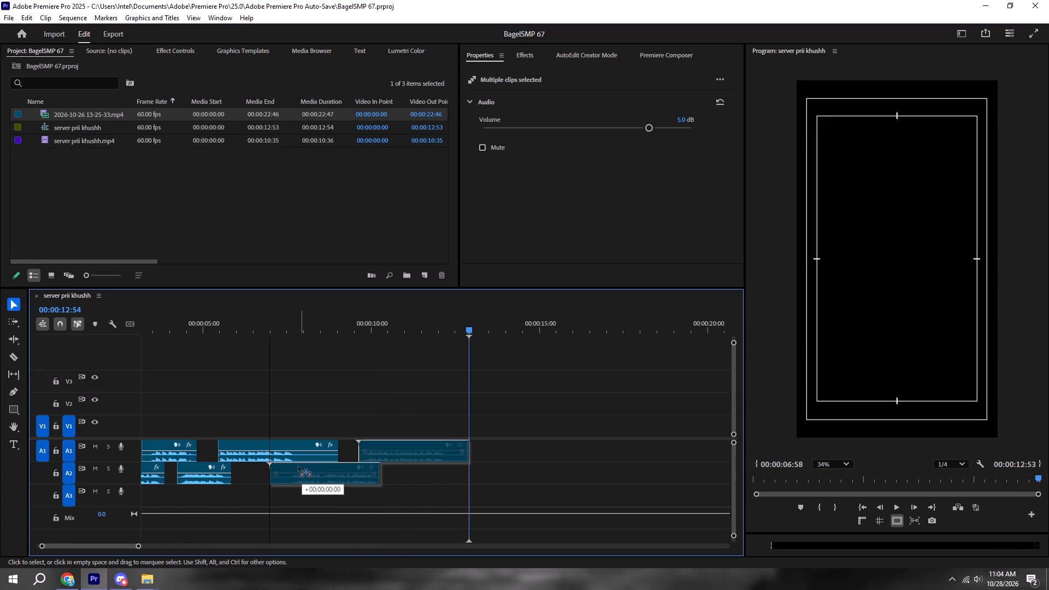
left_click_drag(298, 467, 294, 466)
key("ctrl+s")
left_click(230, 326)
key("space")
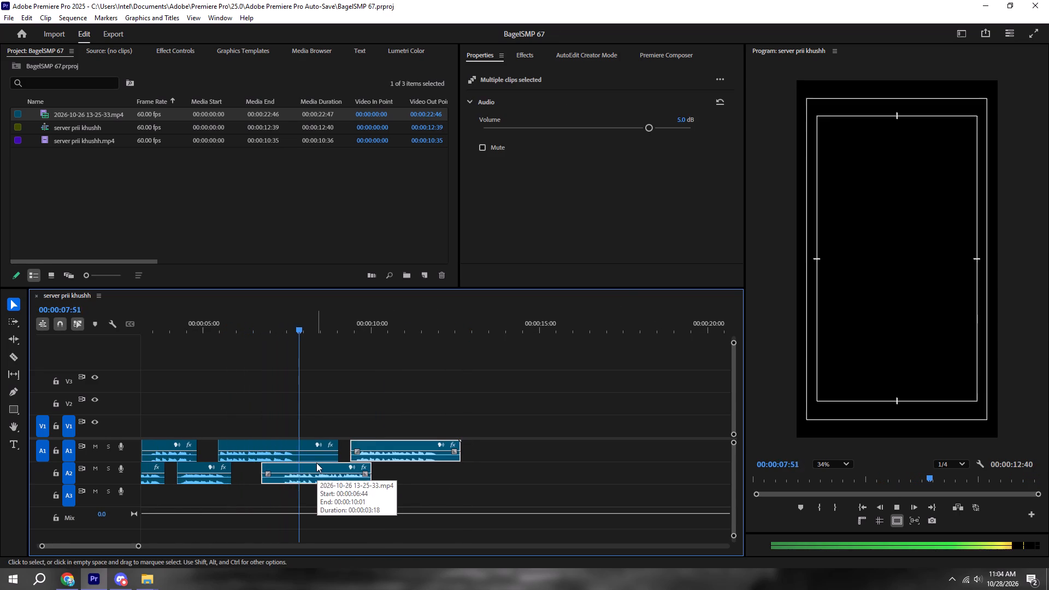
scroll(314, 463, "down", 5, "alt")
key("ctrl+s")
Replay the voice audio from about 2 s, select the last four clips, and recheck the stretch from about 7 s.
left_click(181, 317)
key("space")
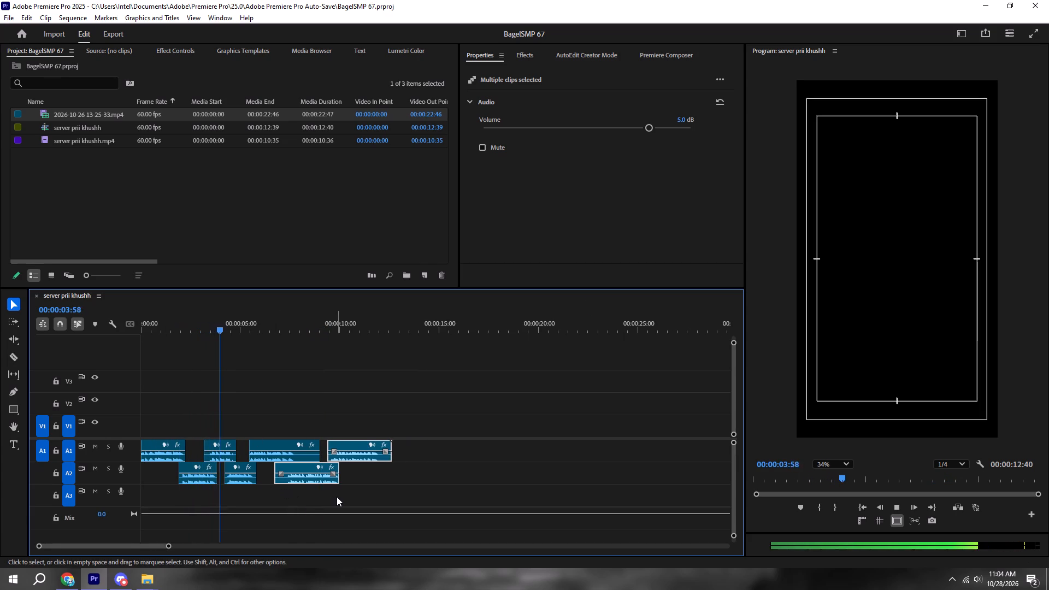
left_click_drag(397, 503, 260, 425)
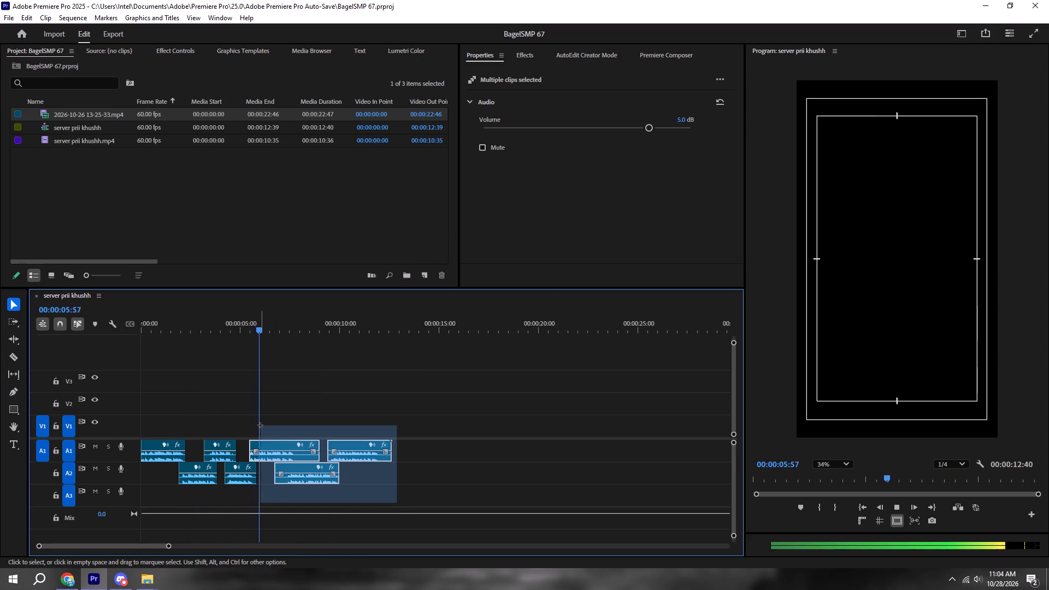
left_click_drag(260, 425, 239, 420)
scroll(235, 437, "up", 8, "alt")
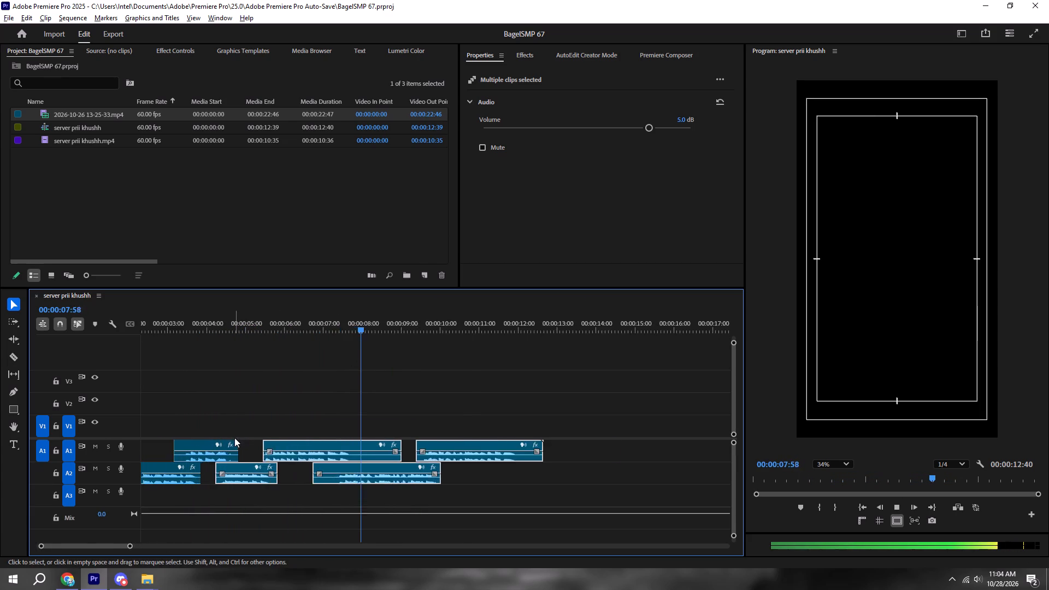
scroll(234, 438, "up", 4, "alt")
key("ctrl+s")
left_click(455, 329)
left_click(417, 324)
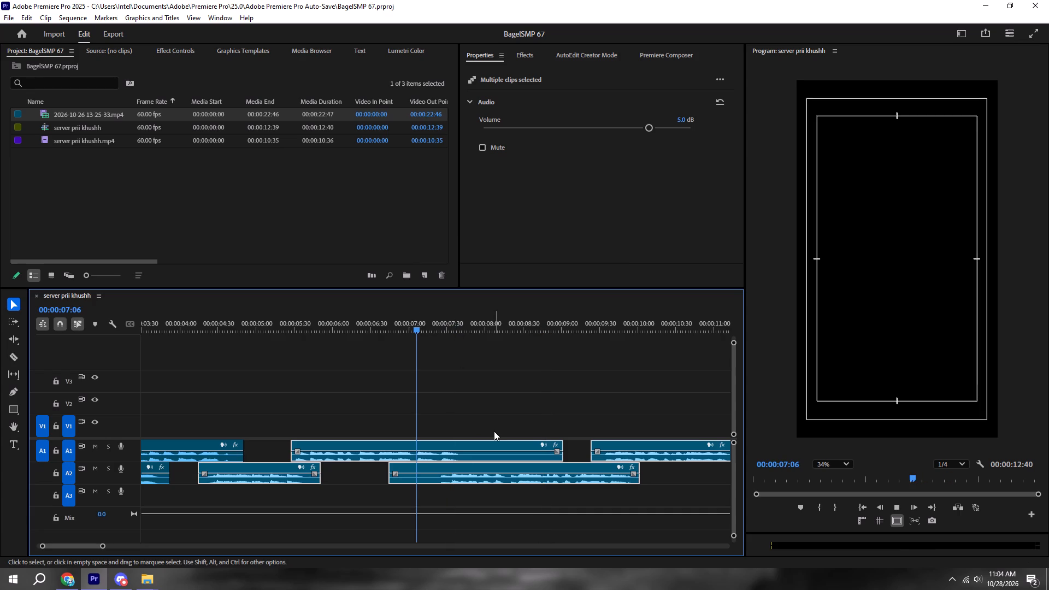
key("space")
key("space")
key("space")
key("space")
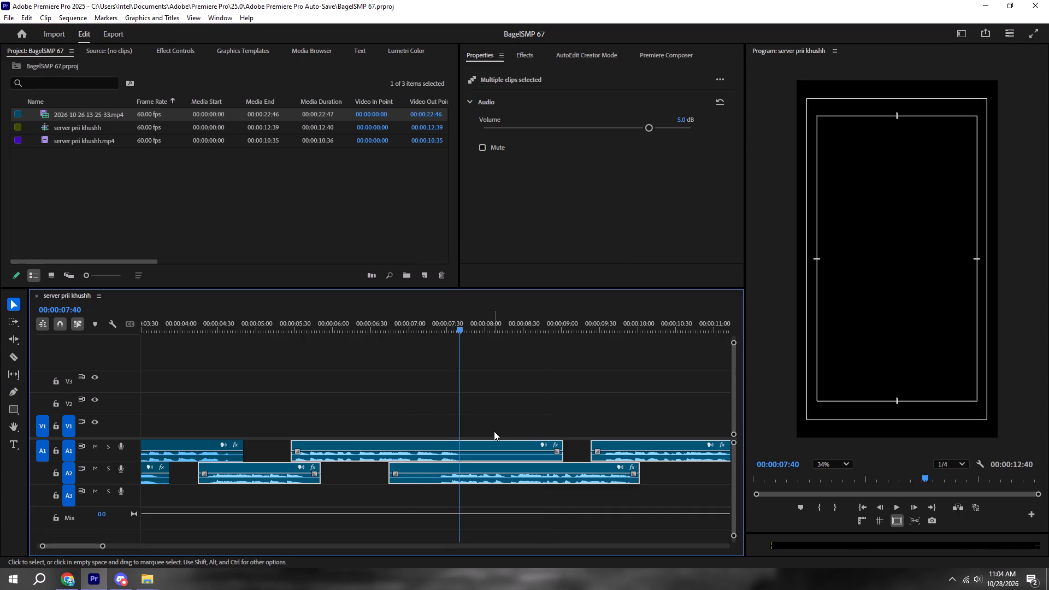
key("space")
Deselect the clips, replay the overlap from about 6.3 s, and save.
left_click(504, 420)
key("ctrl+s")
left_click(366, 317)
key("space")
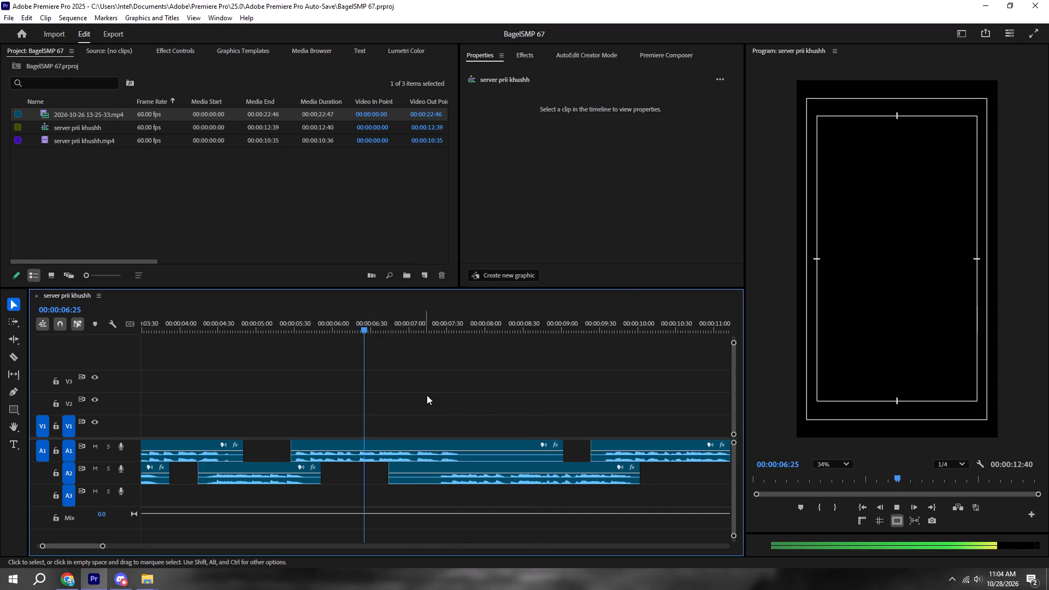
scroll(427, 397, "down", 4, "alt")
scroll(428, 401, "down", 1)
scroll(428, 401, "down", 5, "alt")
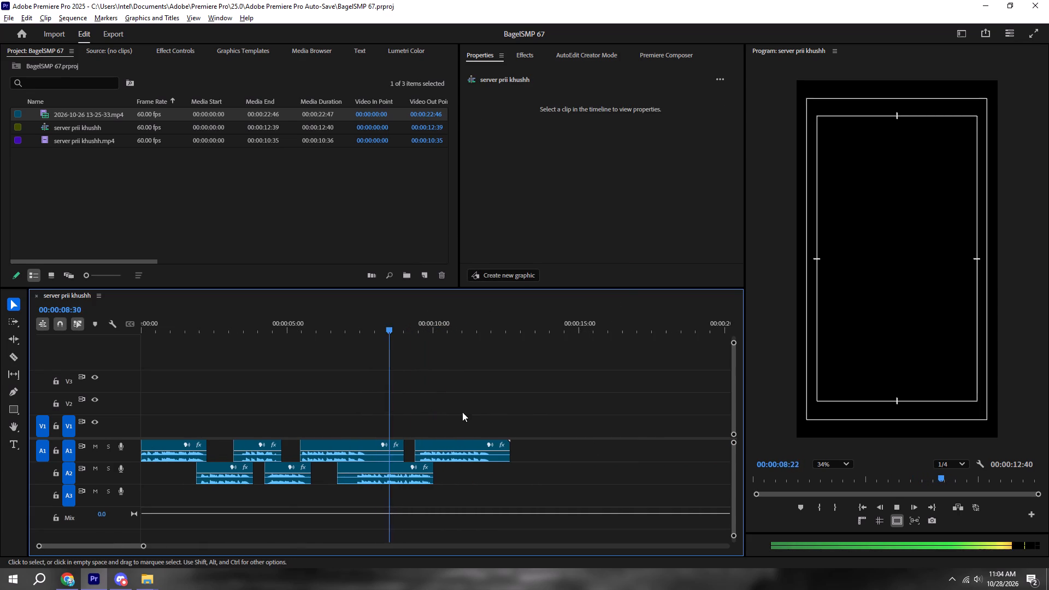
key("ctrl+s")
Replay the whole sequence from the beginning to check how the overlapping voice clips sound.
left_click(870, 506)
key("space")
left_click(866, 506)
scroll(698, 489, "down", 6, "alt")
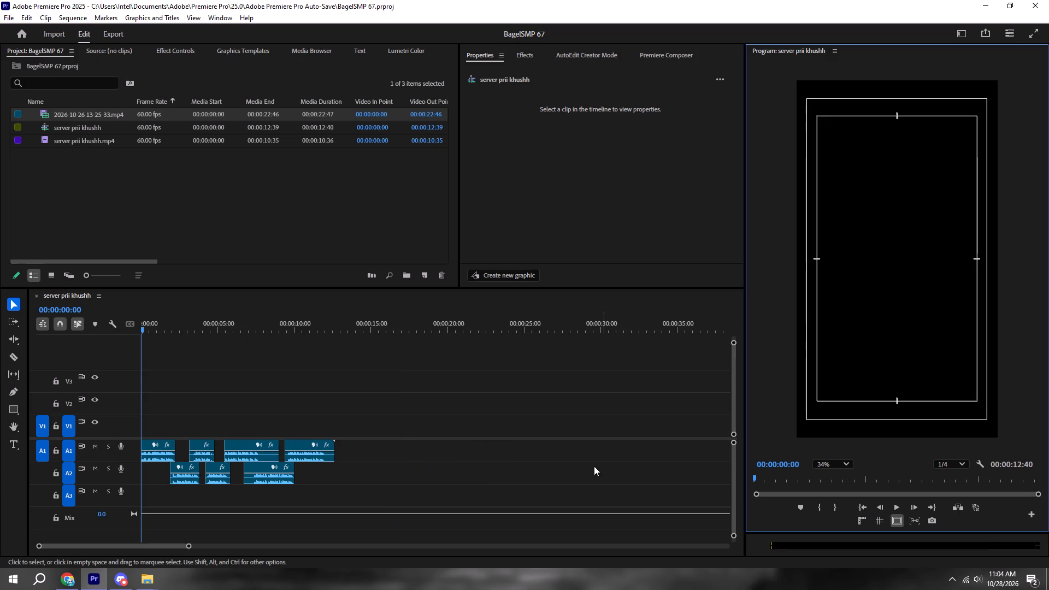
key("space")
scroll(476, 479, "up", 11, "alt")
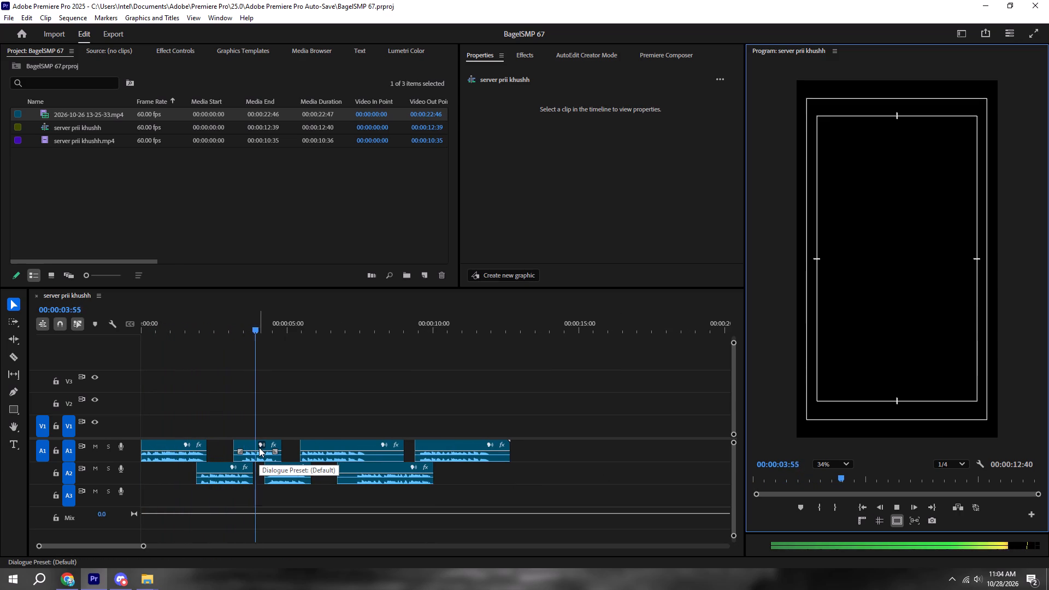
scroll(259, 447, "down", 2, "alt")
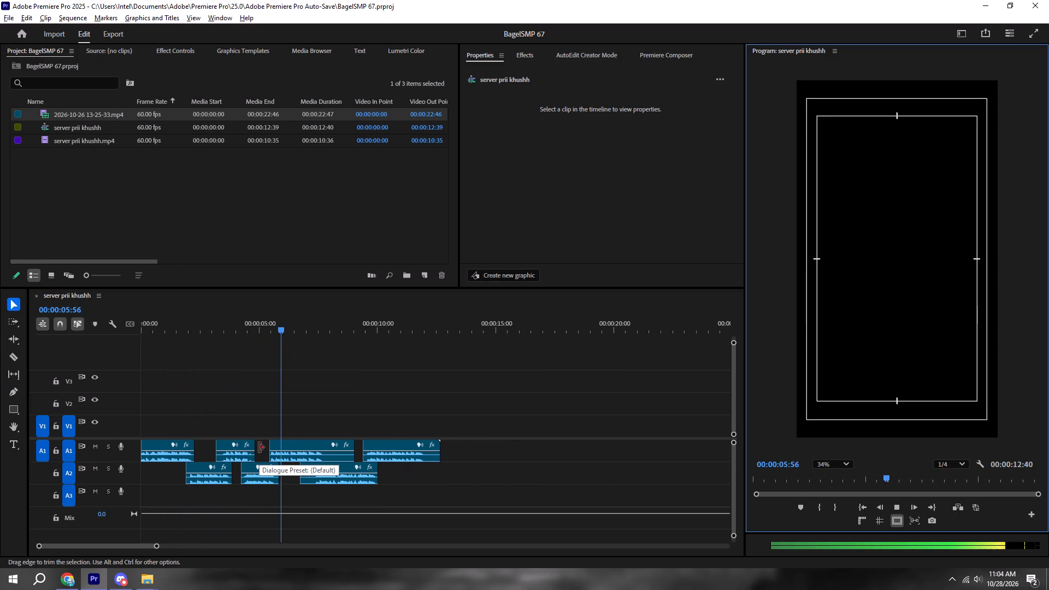
scroll(259, 447, "down", 3, "alt")
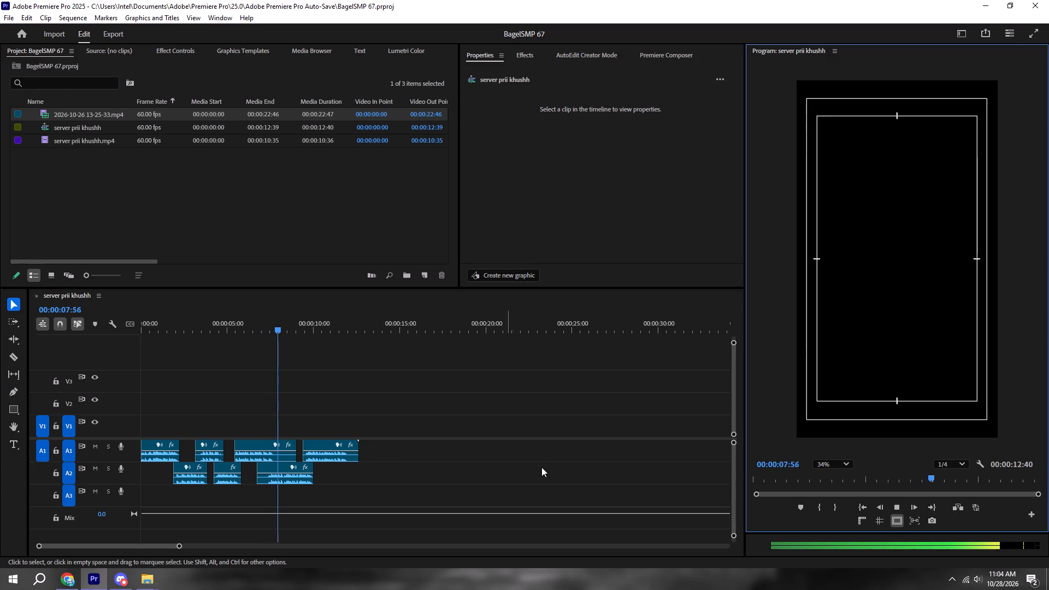
Shrink the audio tracks to their minimum height in the timeline and save the project.
left_click_drag(733, 444, 714, 383)
left_click(407, 477)
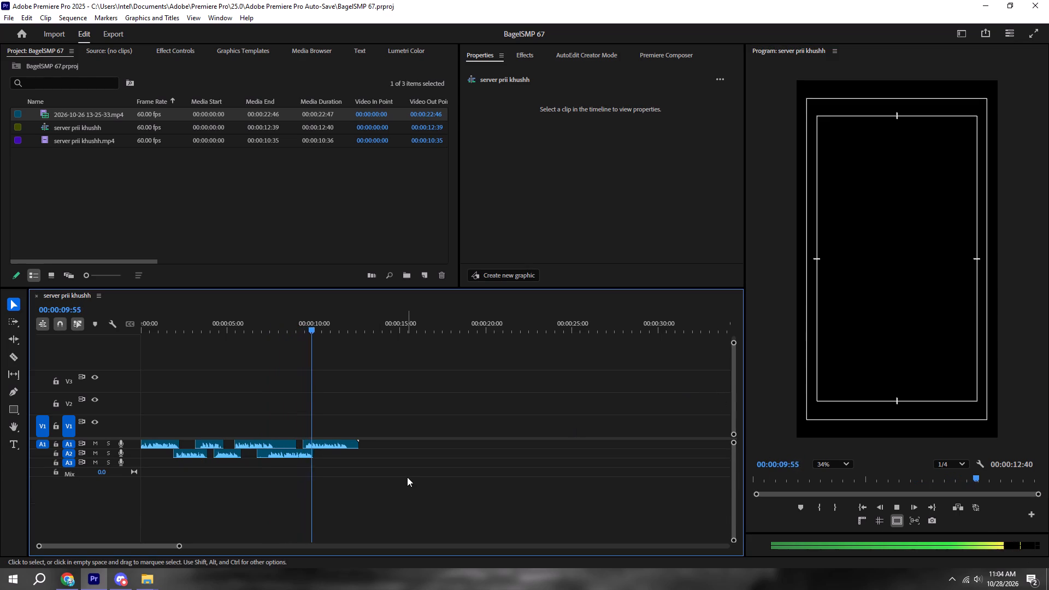
key("ctrl+s")
Select all voice clips on A1 and A2 and generate a static transcript of the sequence.
left_click_drag(381, 486, 0, 363)
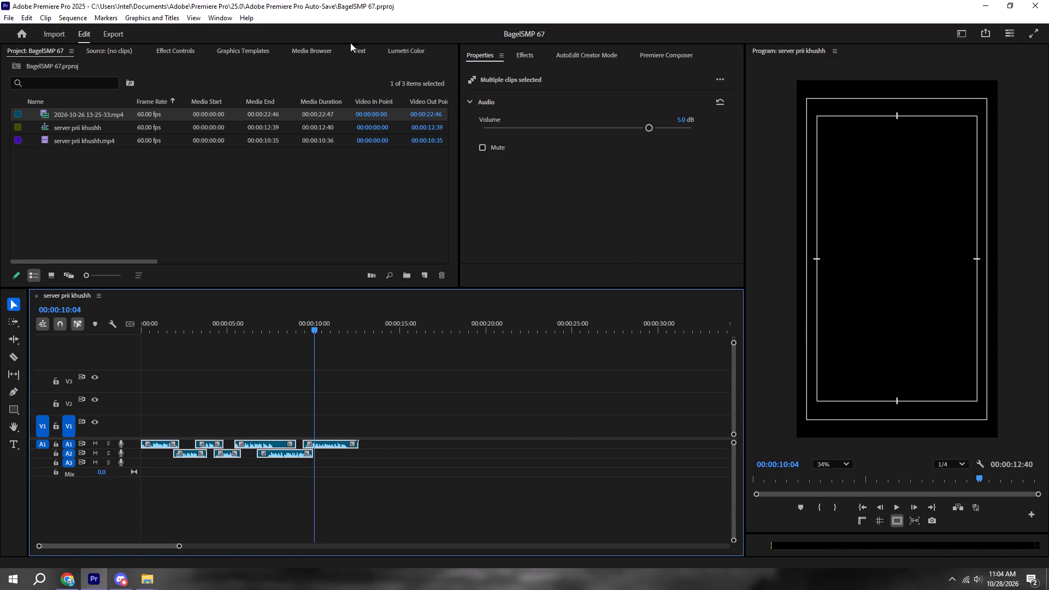
left_click(368, 49)
left_click(21, 58)
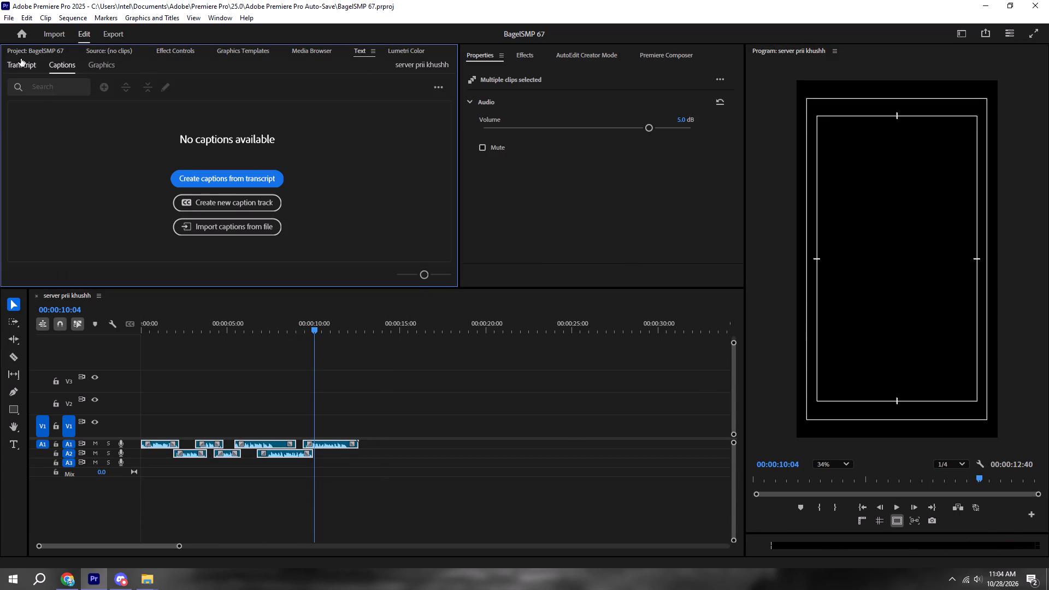
left_click(445, 82)
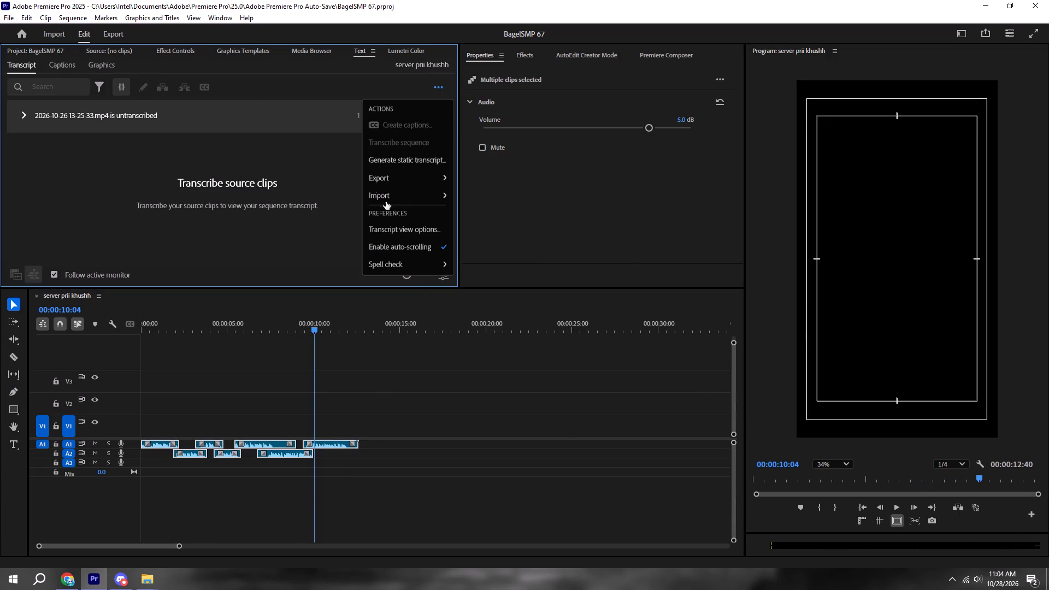
left_click(378, 162)
left_click(616, 331)
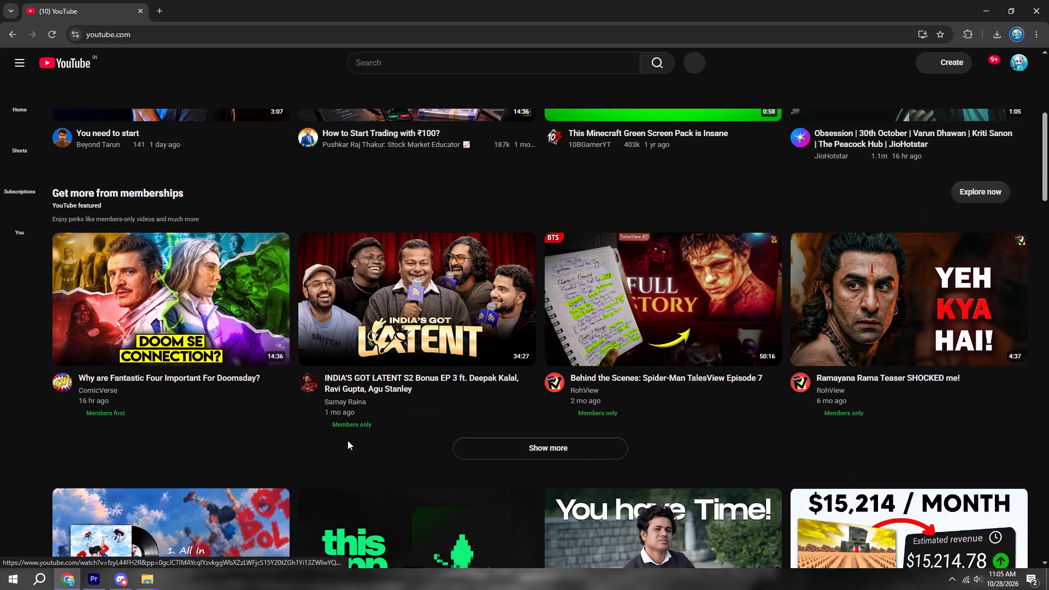
scroll(347, 440, "down", 12)
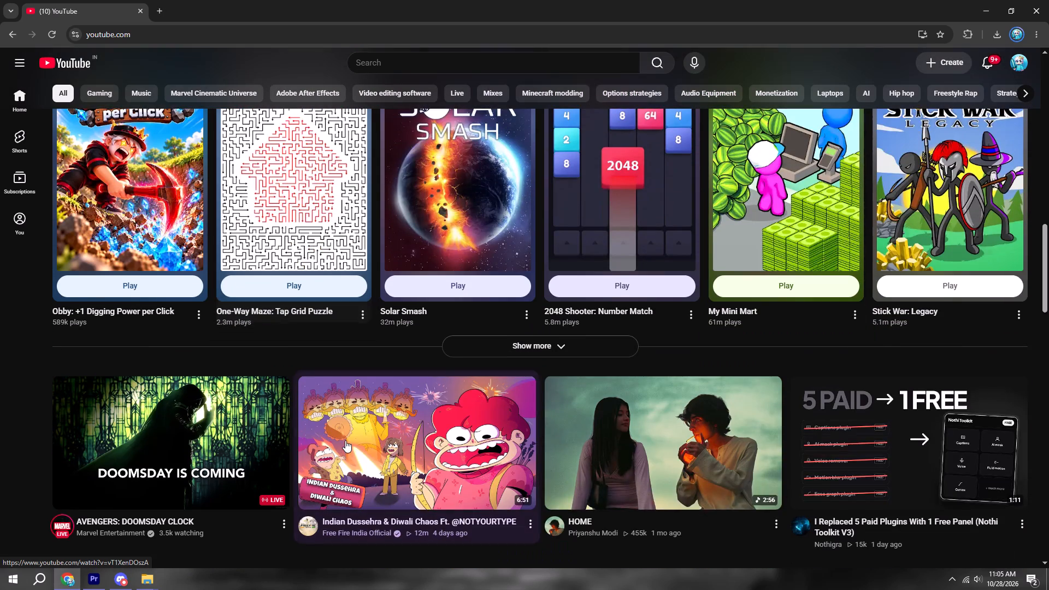
scroll(344, 440, "down", 7)
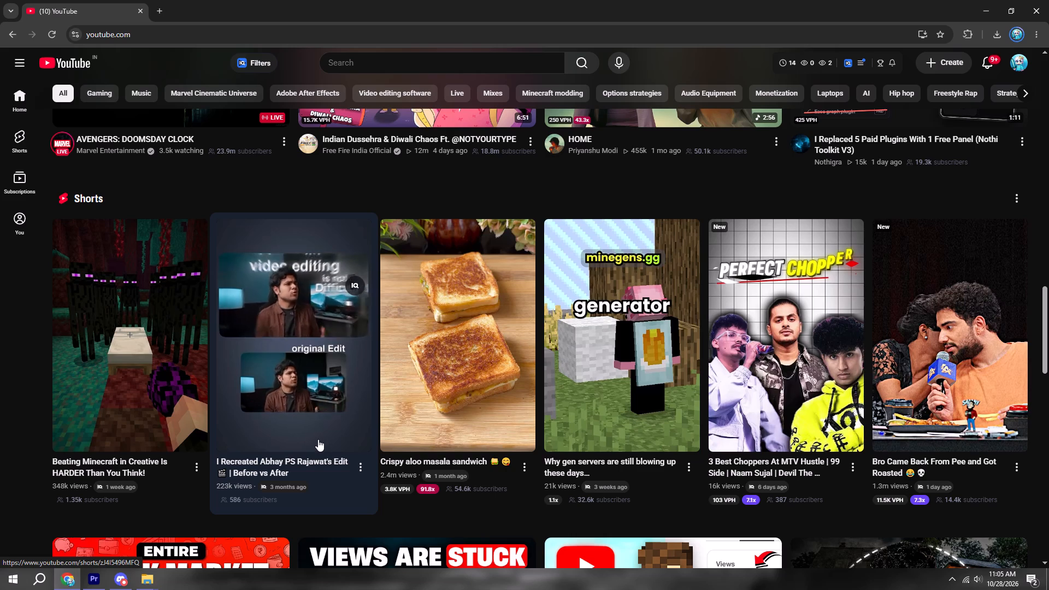
scroll(314, 439, "down", 5)
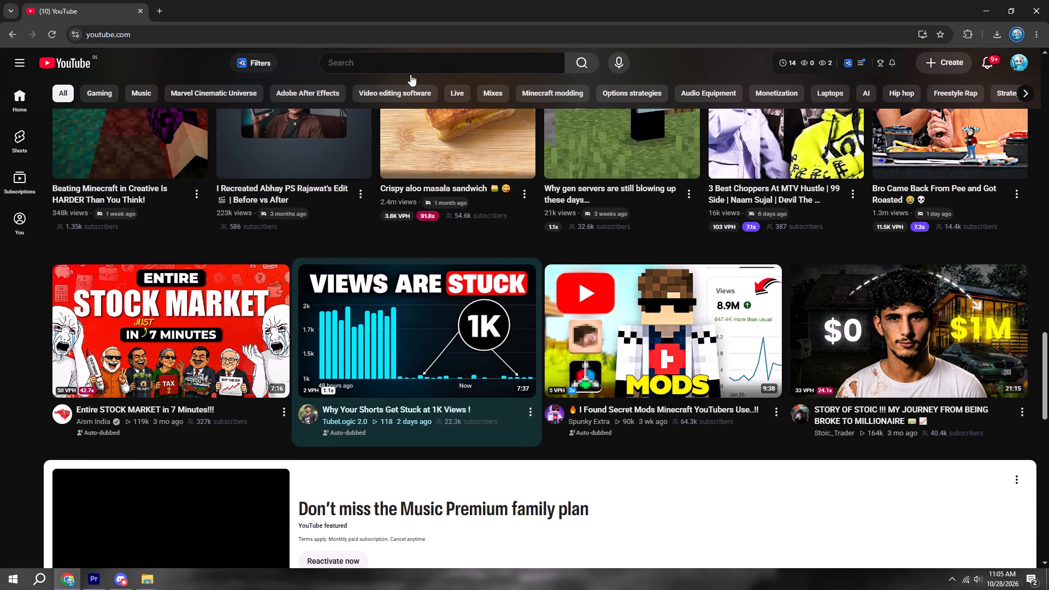
Search YouTube for "bagel smp" and watch the Bagel SMP short "What's The Best PvP Server...".
left_click(395, 57)
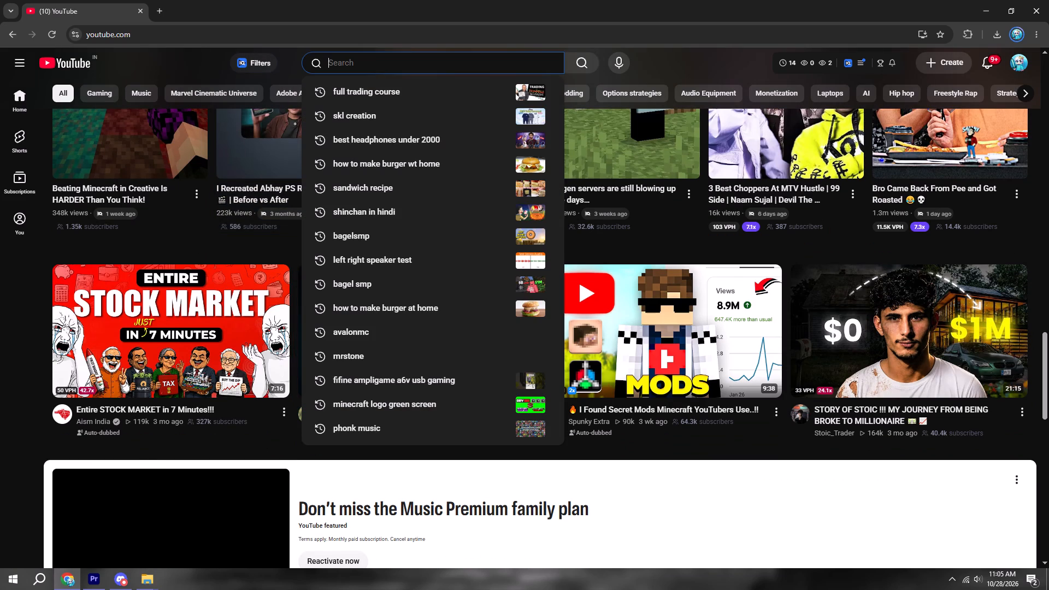
left_click(400, 279)
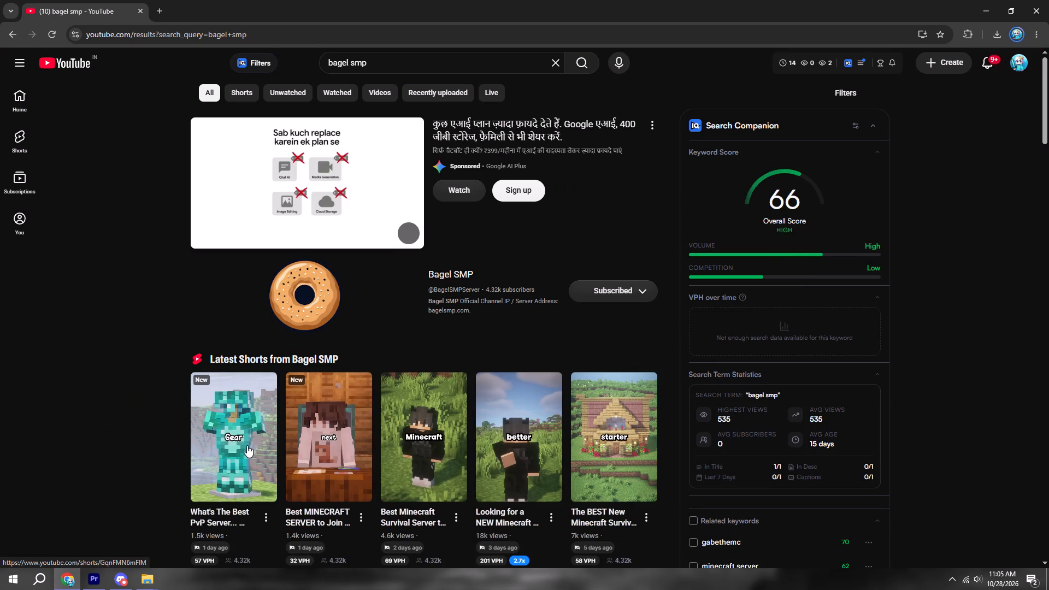
scroll(247, 445, "down", 2)
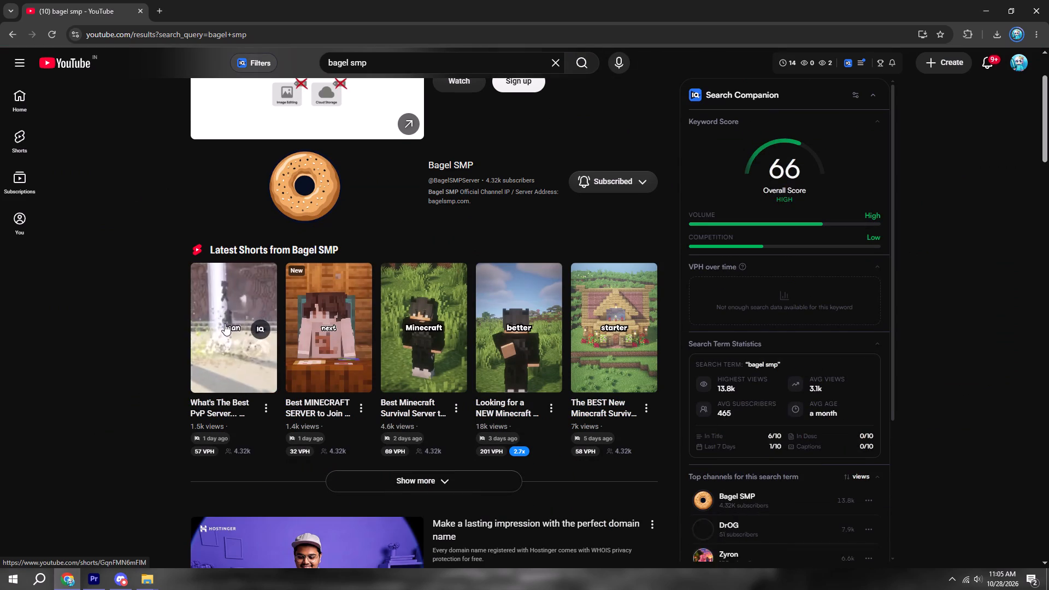
left_click(225, 323)
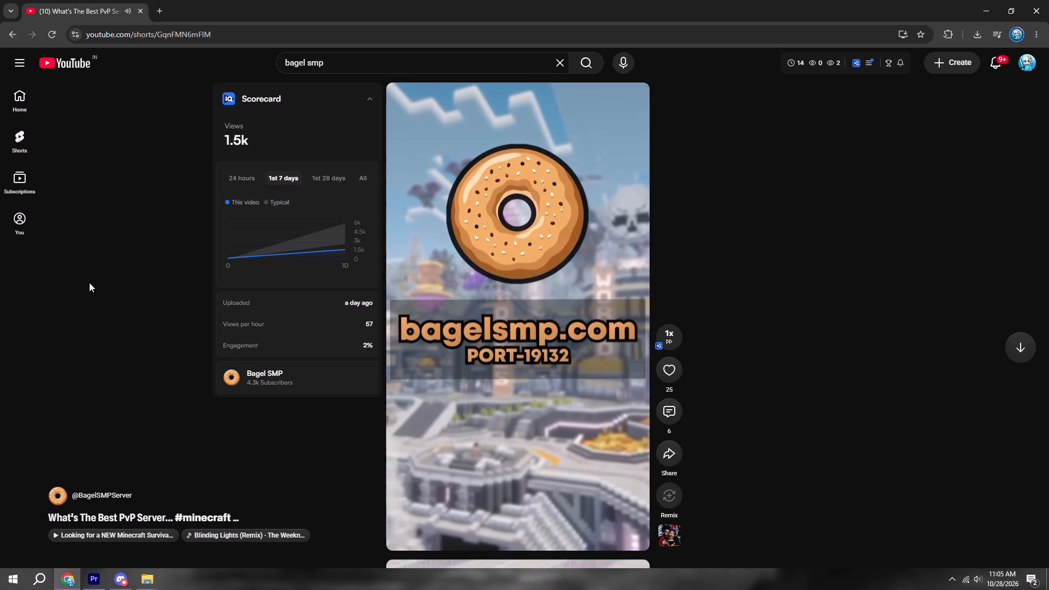
Return to the bagel smp search results and look through the listed videos.
left_click(5, 38)
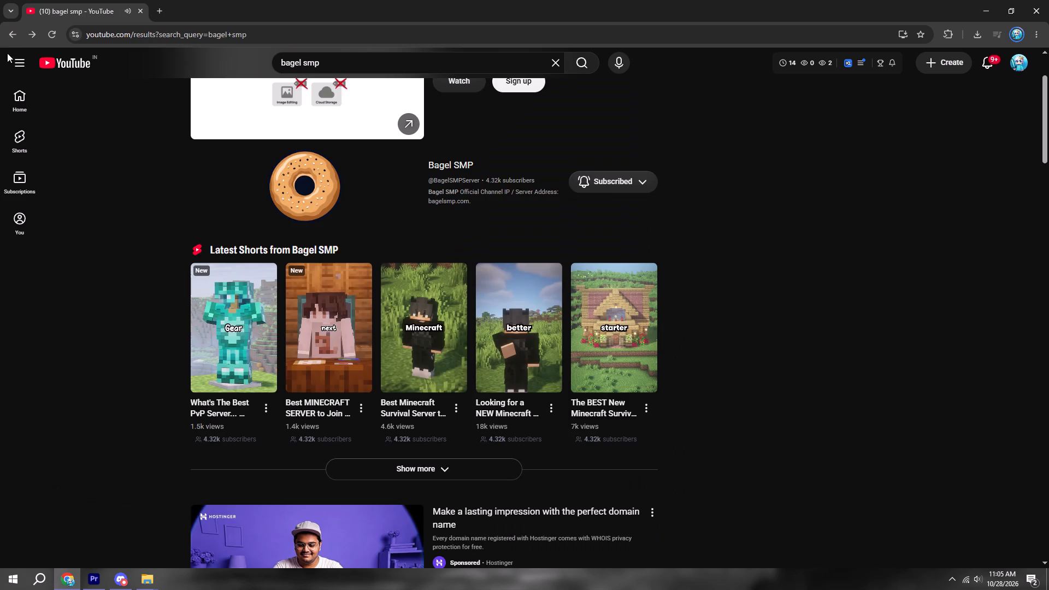
scroll(326, 353, "down", 2)
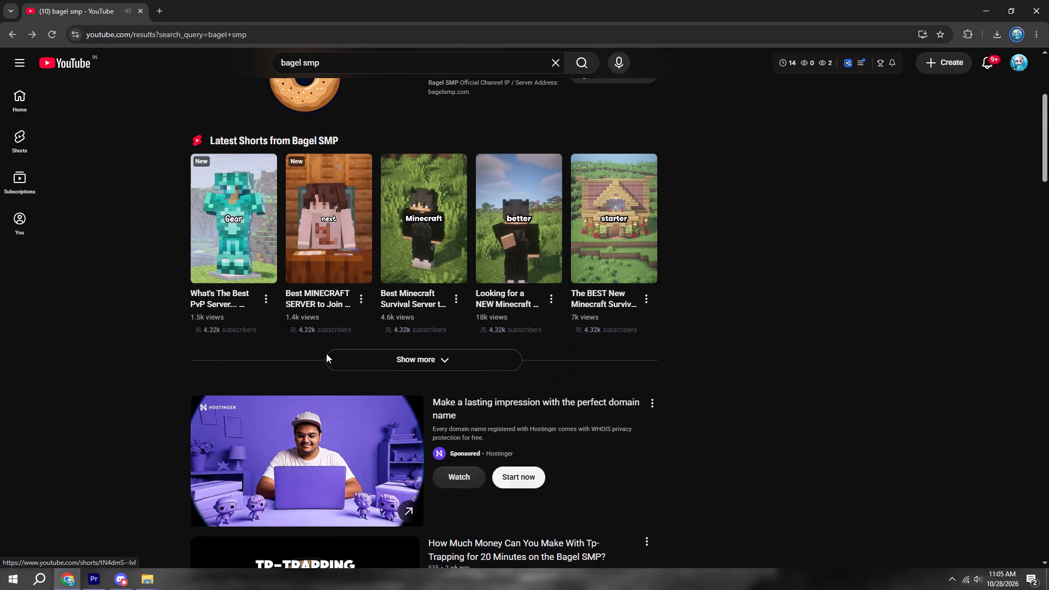
scroll(326, 353, "down", 5)
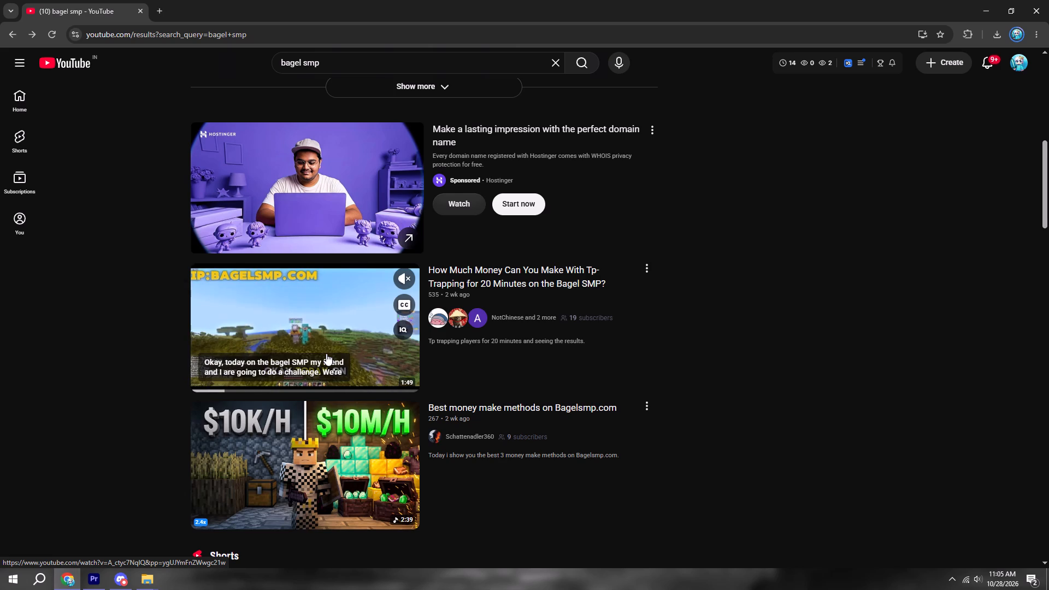
scroll(326, 353, "down", 1)
scroll(326, 353, "up", 9)
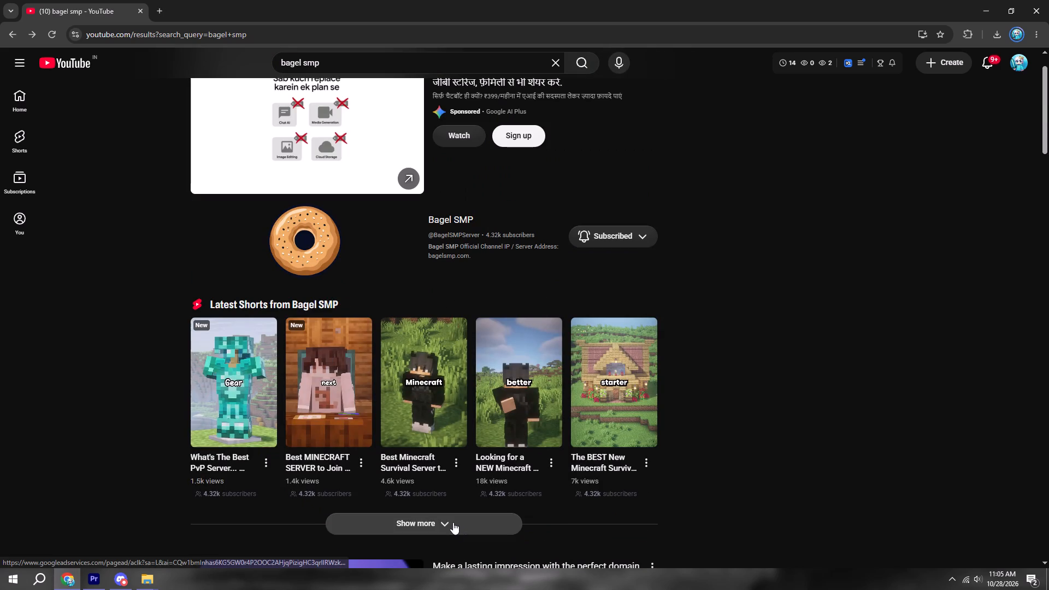
Expand the latest Shorts from Bagel SMP and examine their thumbnails and titles.
left_click(452, 522)
scroll(394, 473, "down", 3)
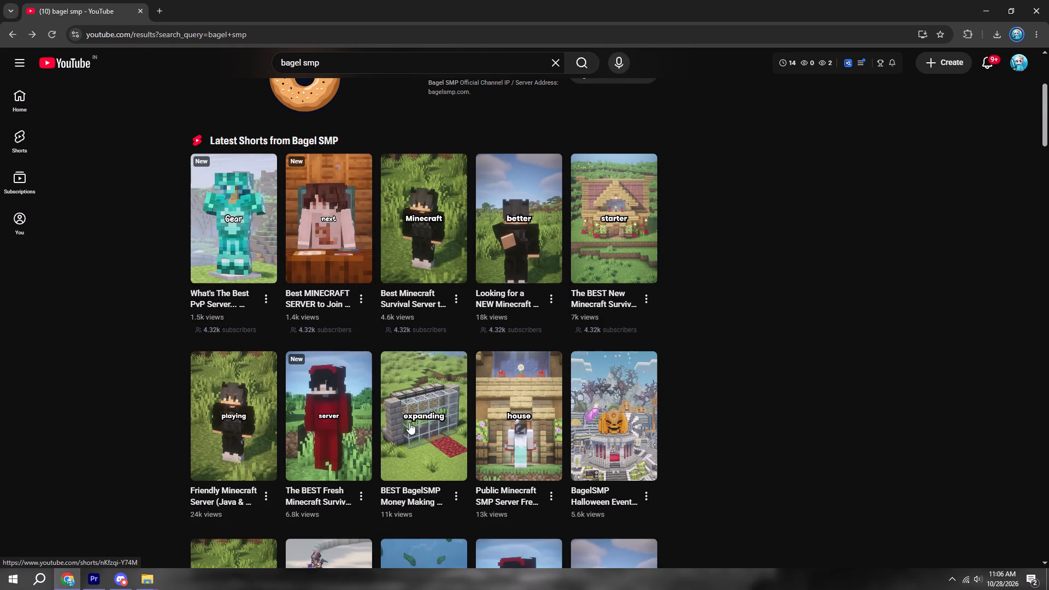
scroll(409, 422, "down", 5)
scroll(298, 377, "down", 3)
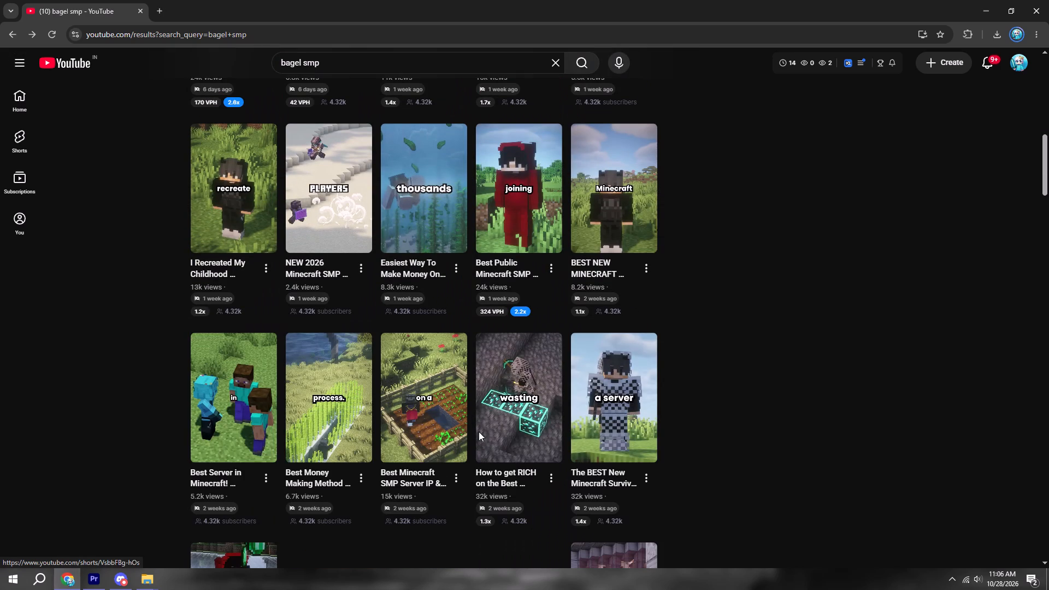
scroll(228, 387, "down", 2)
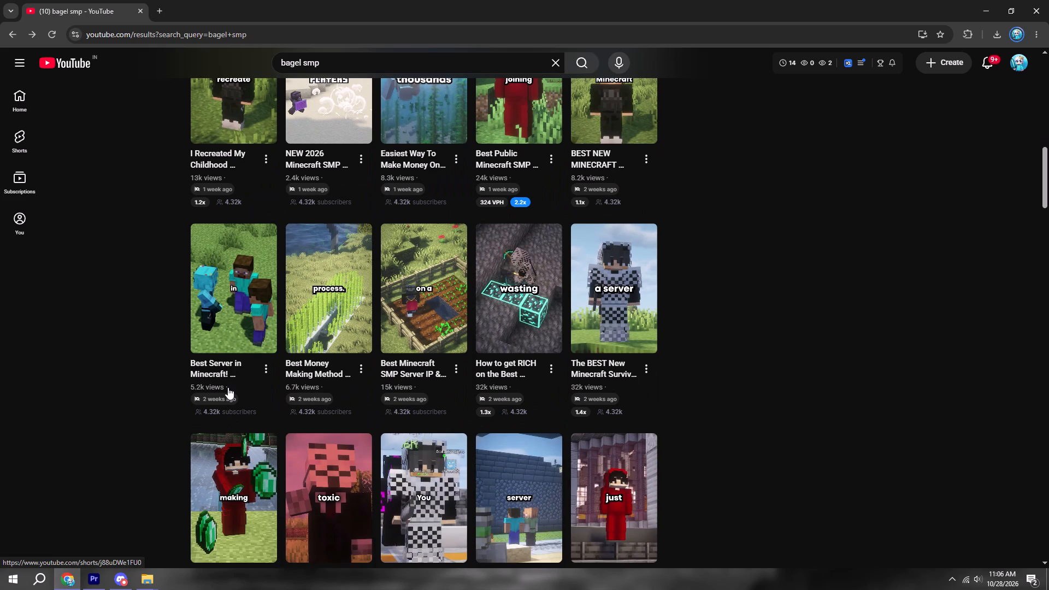
scroll(228, 387, "down", 5)
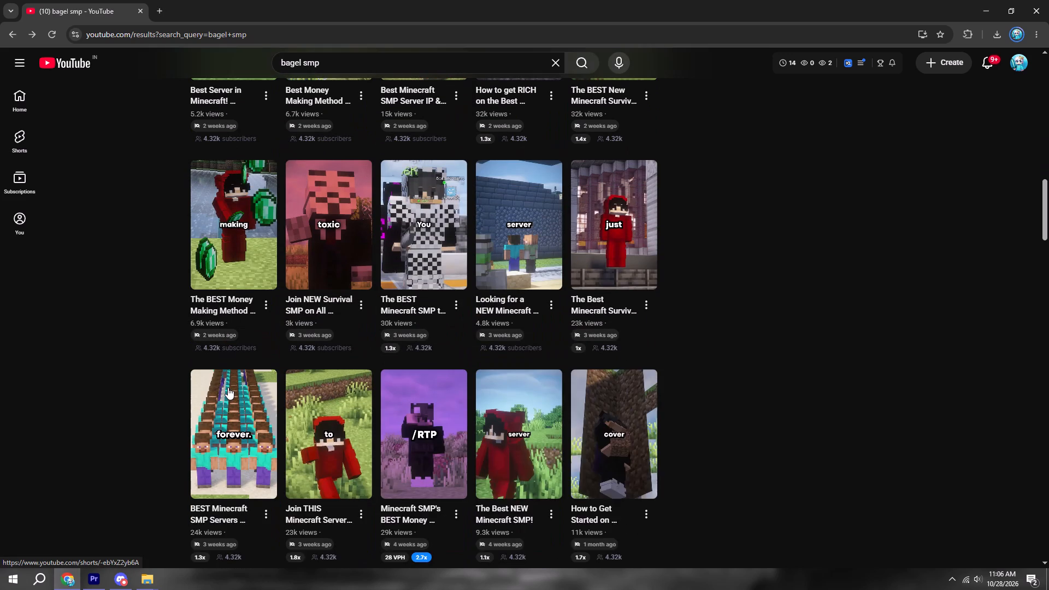
scroll(228, 387, "down", 10)
scroll(243, 381, "down", 11)
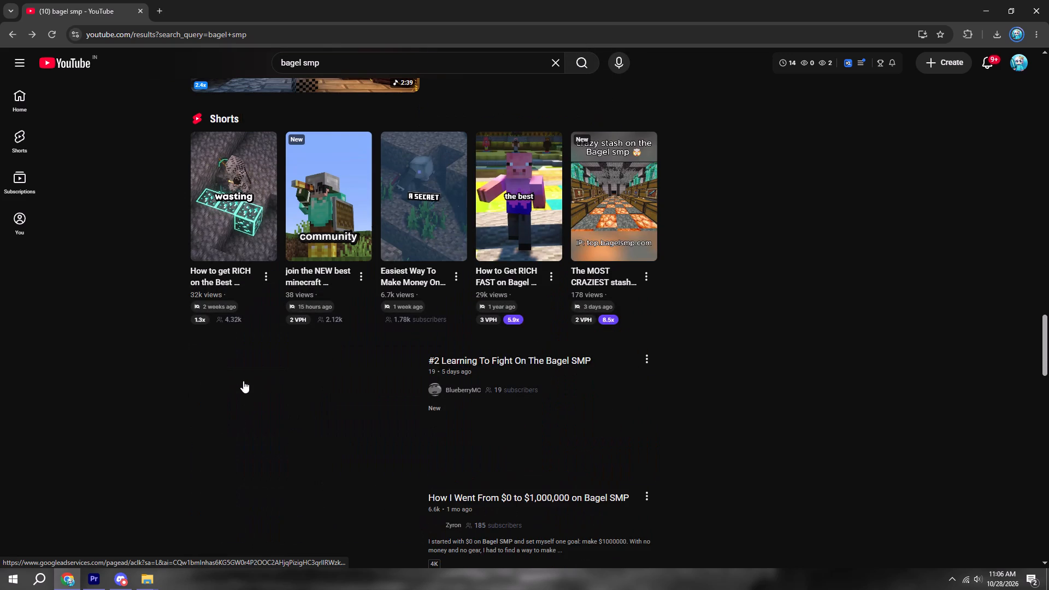
Look further through the search results and play the short "Trying Weird Bagel SMP Money Making Methods!".
scroll(307, 290, "down", 4)
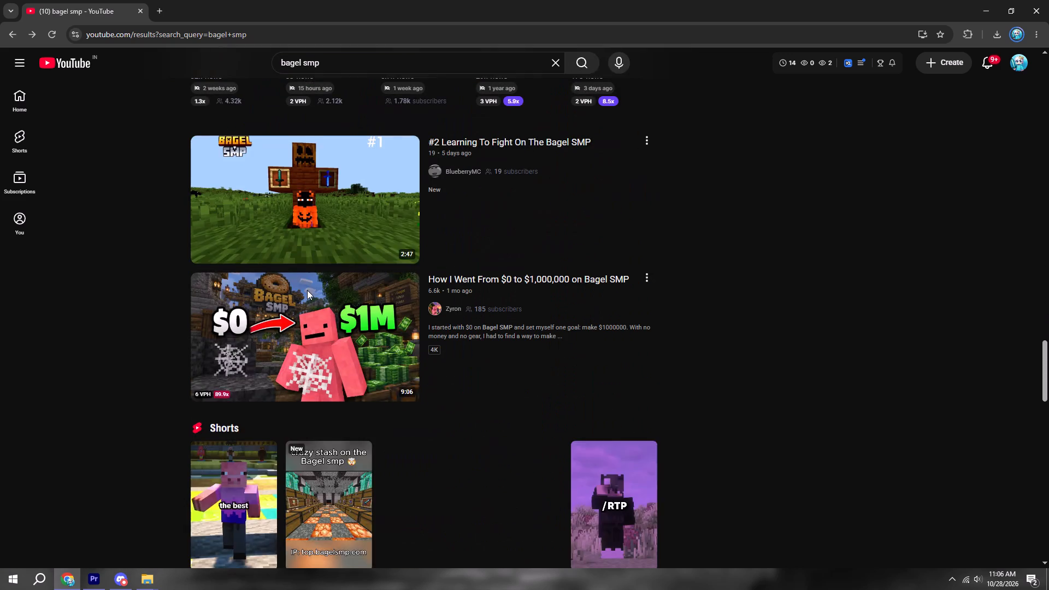
scroll(307, 290, "down", 8)
scroll(316, 287, "up", 4)
left_click(433, 334)
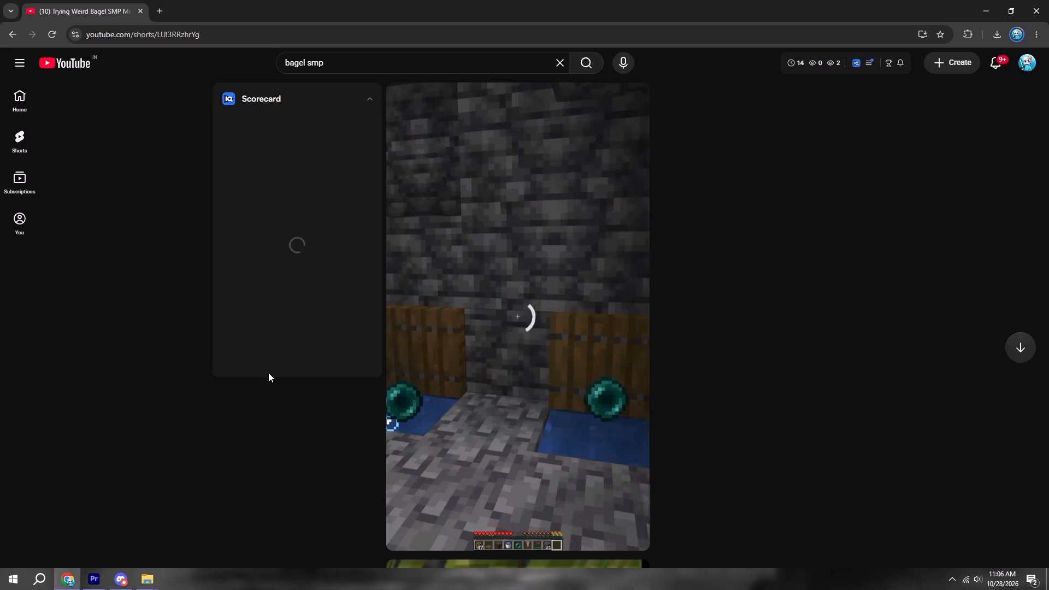
left_click(258, 350)
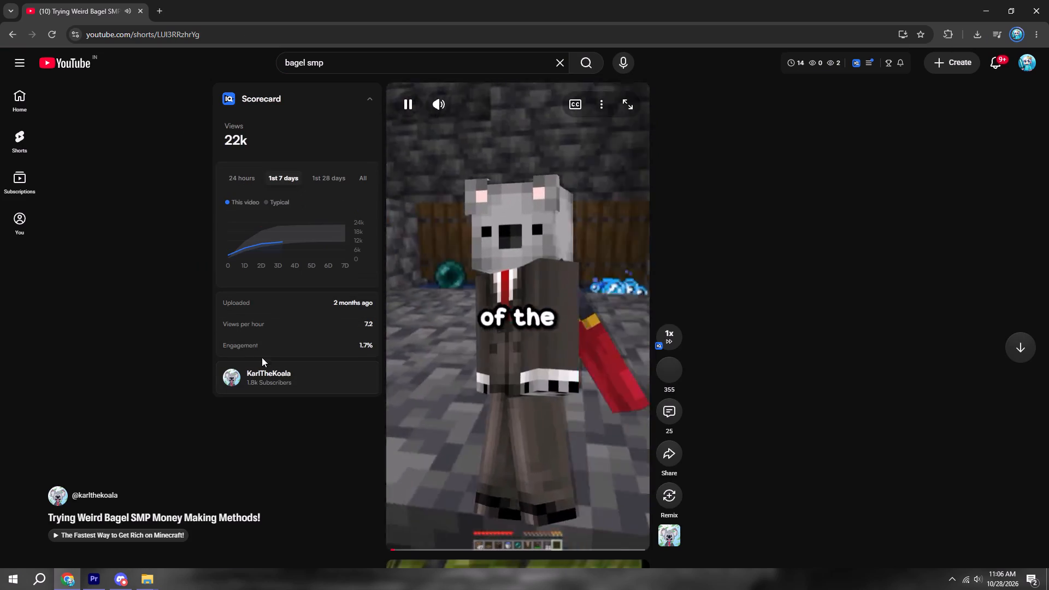
Open KarlTheKoala's Shorts page, watch one of the shorts, and return to the list.
left_click(98, 494)
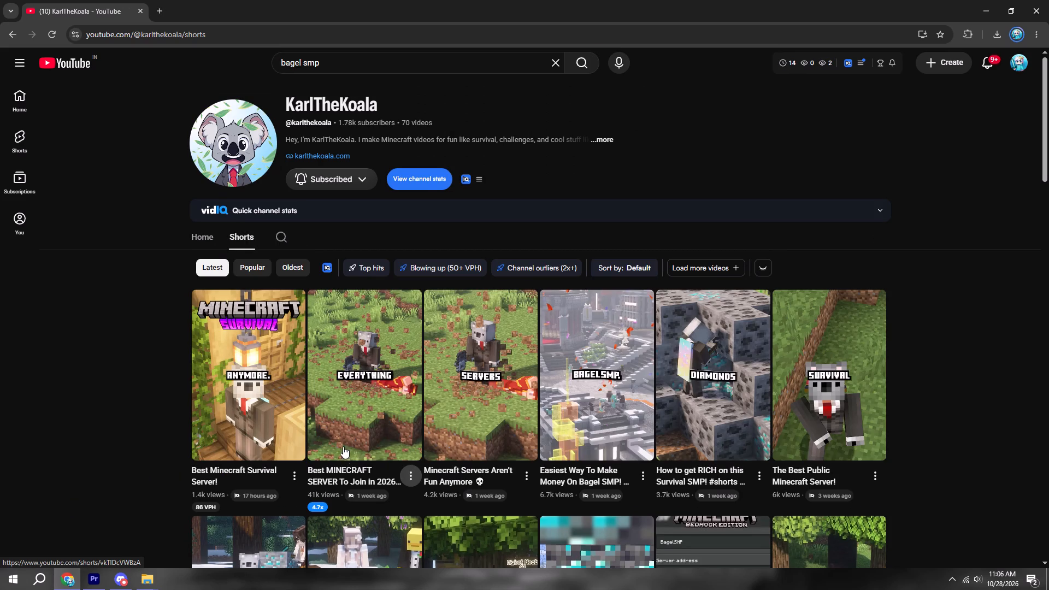
left_click(339, 427)
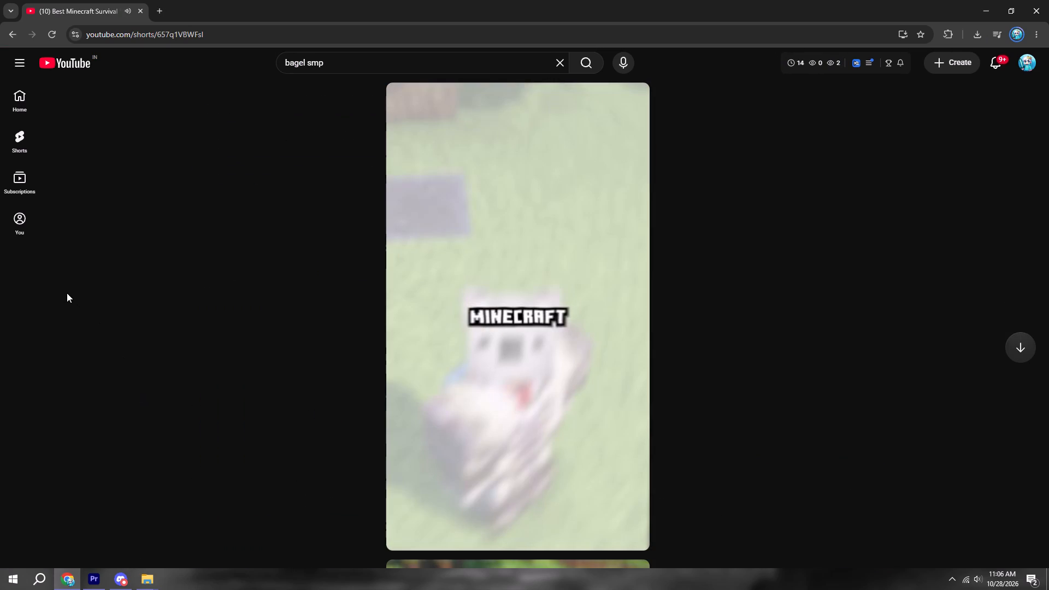
left_click(9, 31)
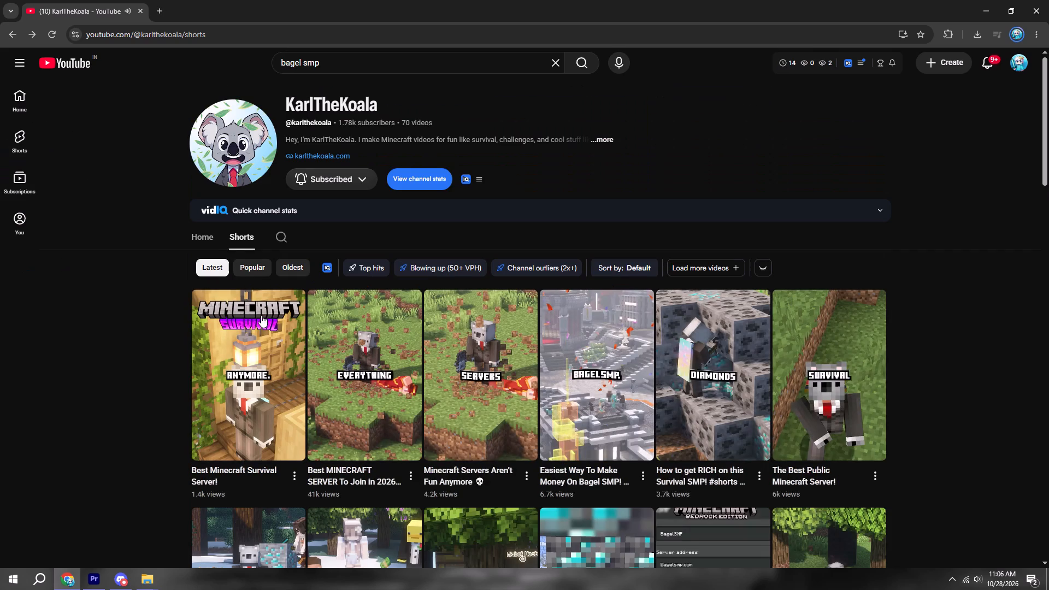
Play KarlTheKoala's short "Best Minecraft Survival Server!" and read its comments before closing them.
left_click(237, 348)
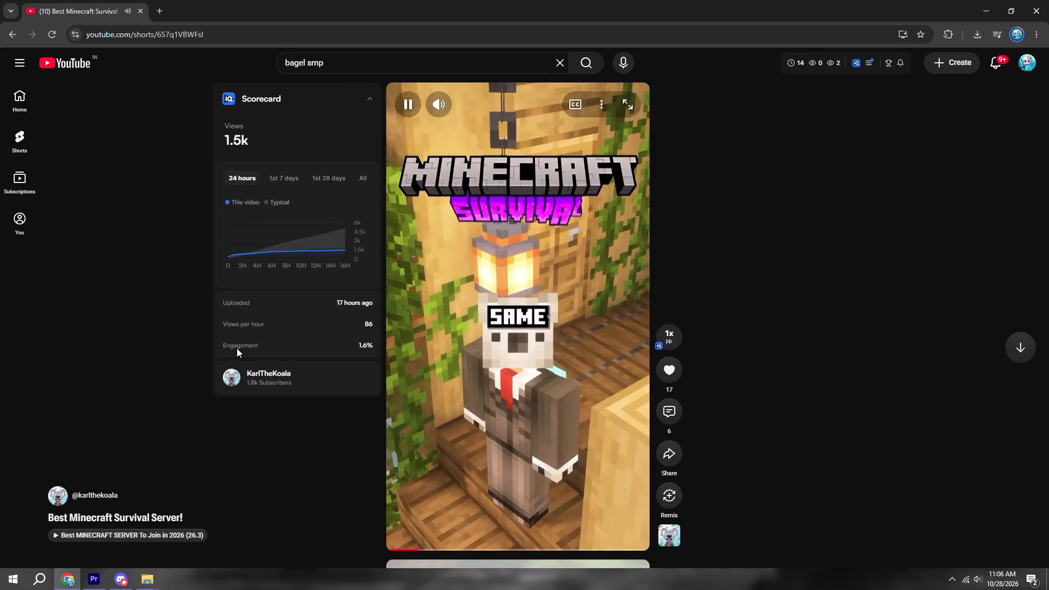
left_click(665, 406)
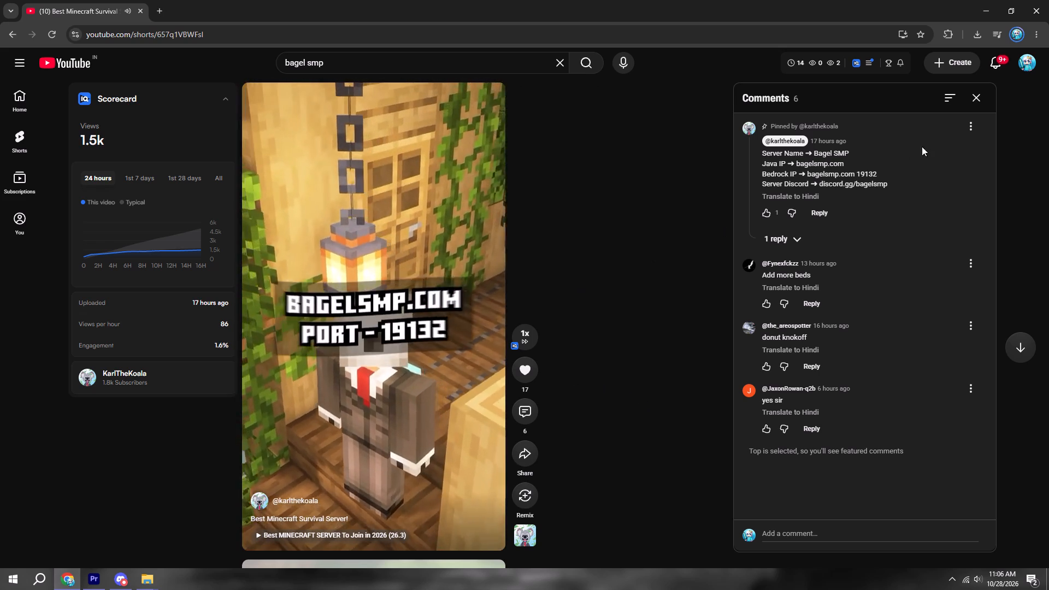
left_click(973, 100)
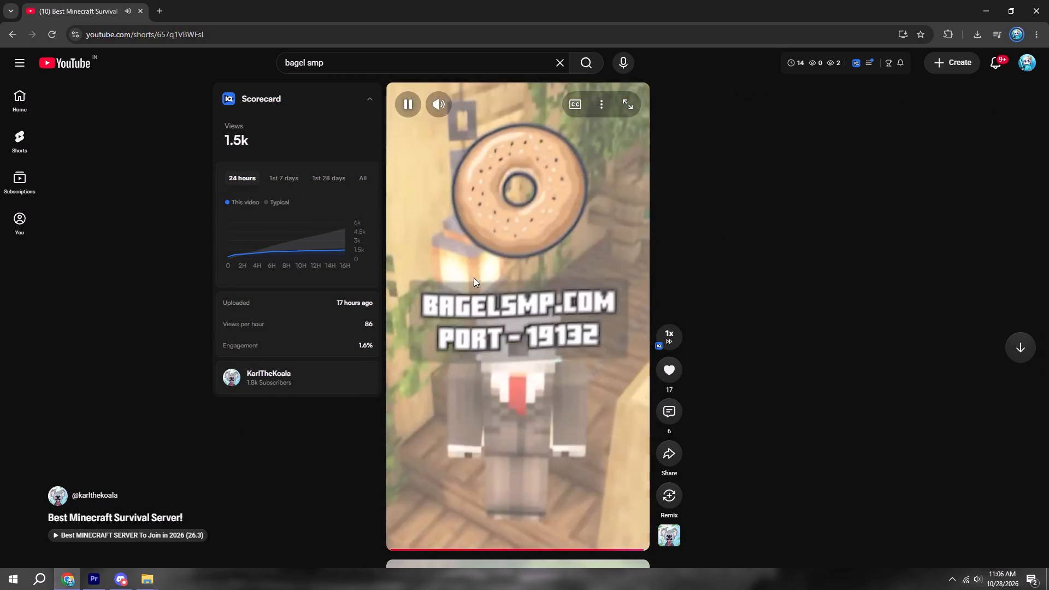
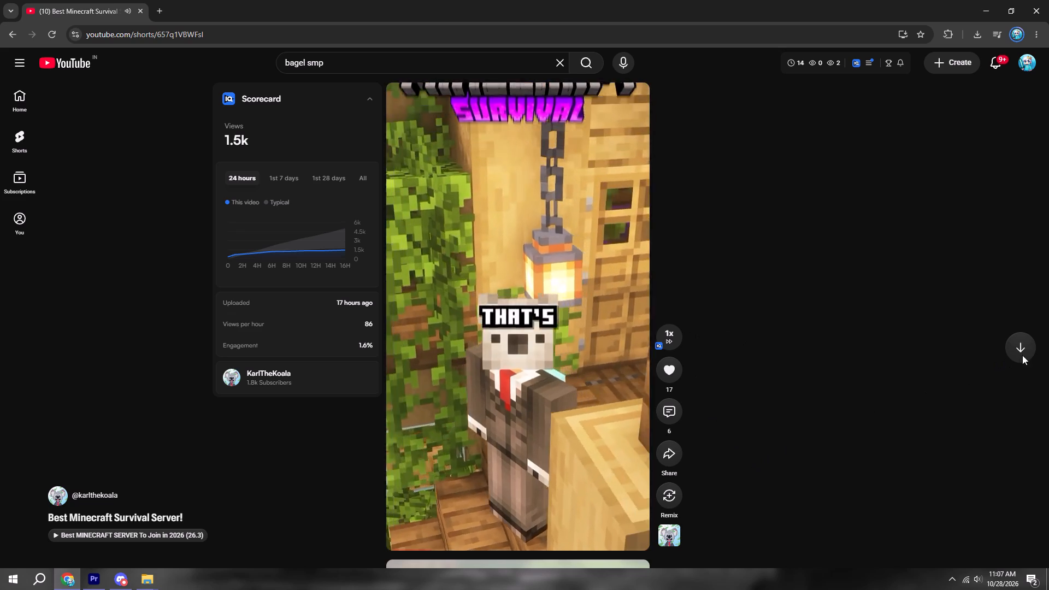
Watch KarlTheKoala's short "Best MINECRAFT SERVER To Join in 2026 (26.3)" and look over the channel's Shorts list before closing the browser.
left_click(1023, 355)
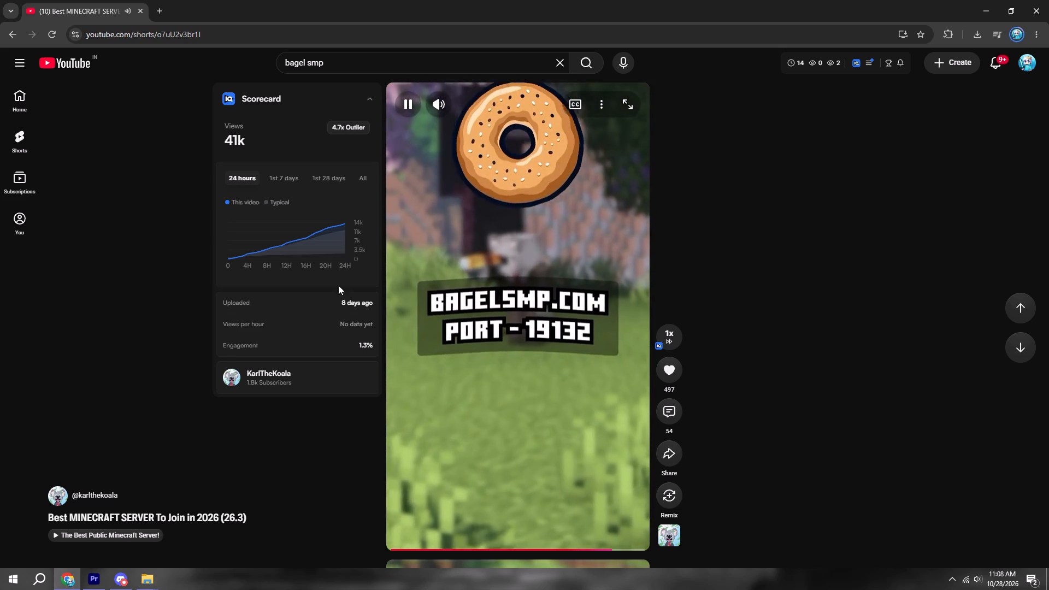
left_click(12, 28)
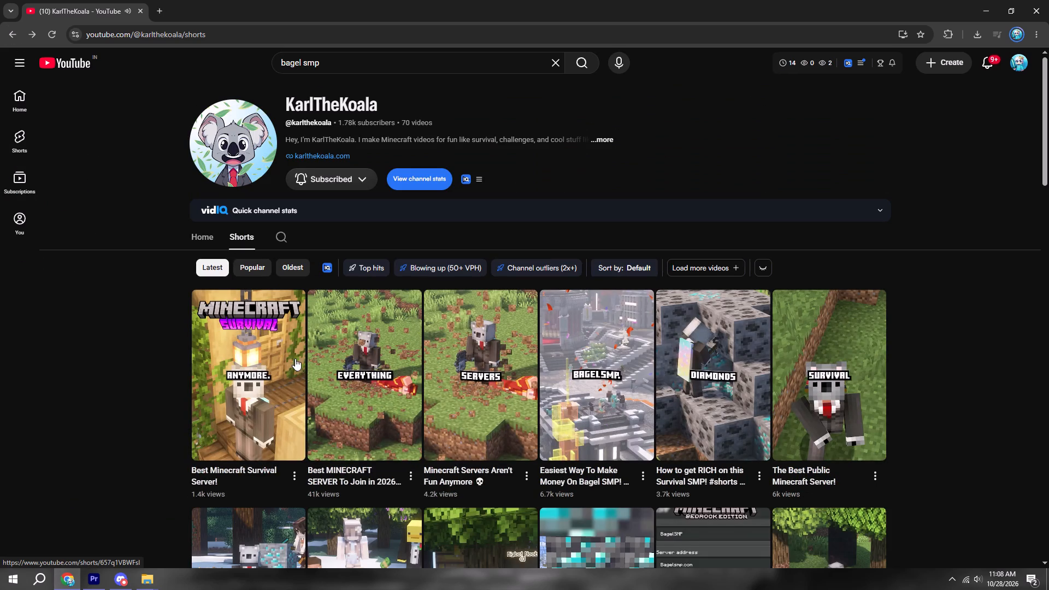
scroll(297, 359, "down", 1)
scroll(376, 357, "down", 2)
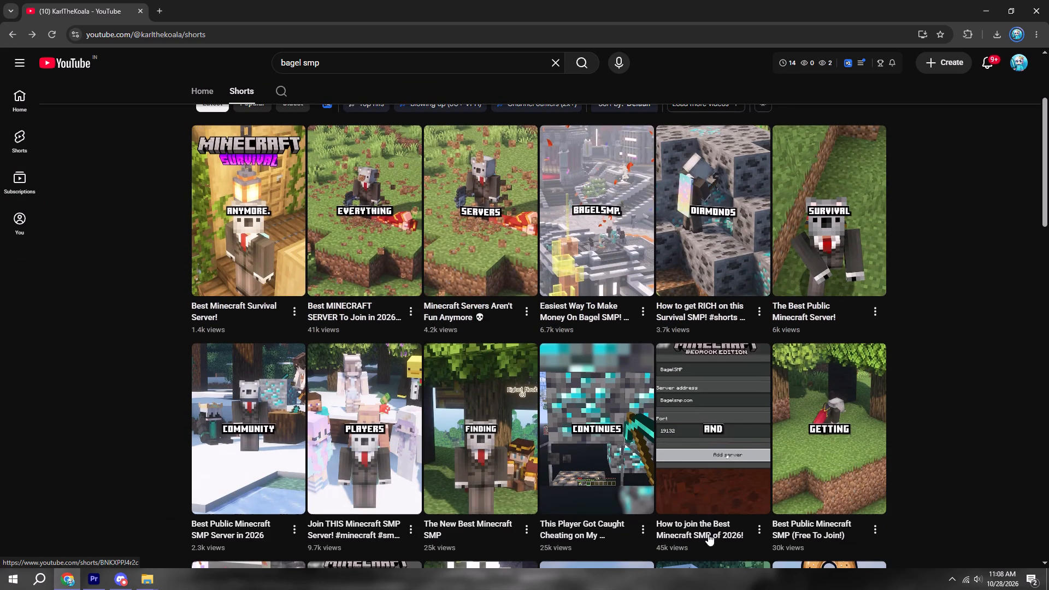
scroll(387, 398, "down", 5)
scroll(387, 398, "up", 11)
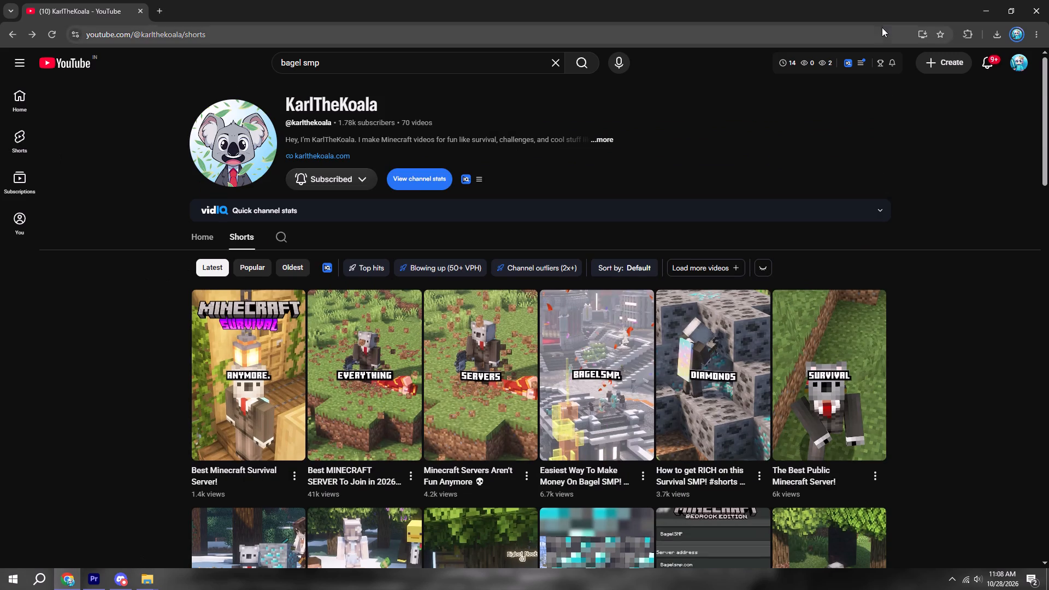
left_click_drag(1048, 0, 1043, 7)
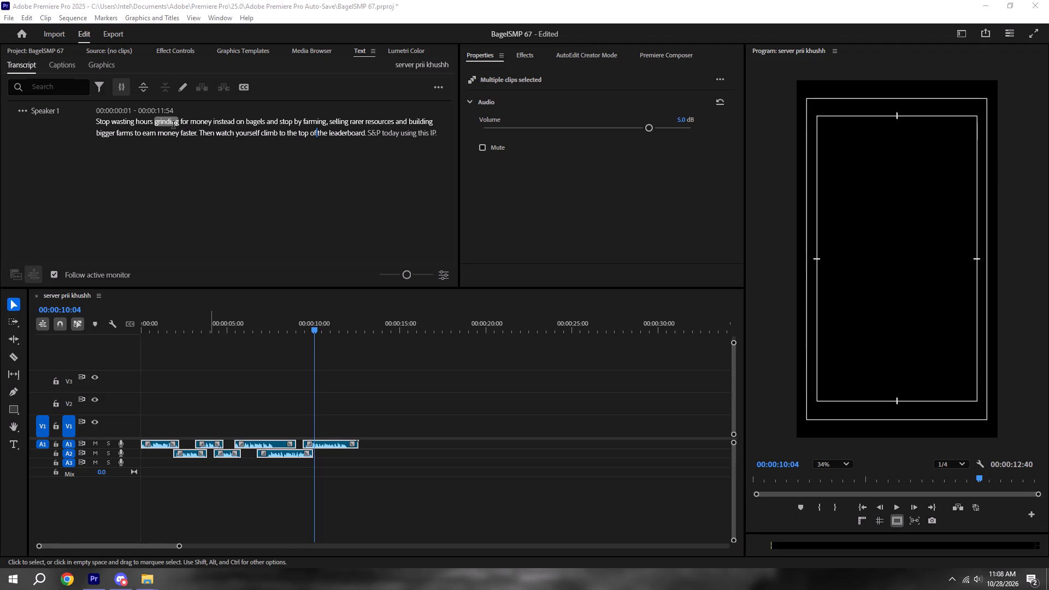
In Premiere Pro, copy the full Speaker 1 transcript text and leave text editing without changing it.
triple_click(173, 126)
key("ctrl+a")
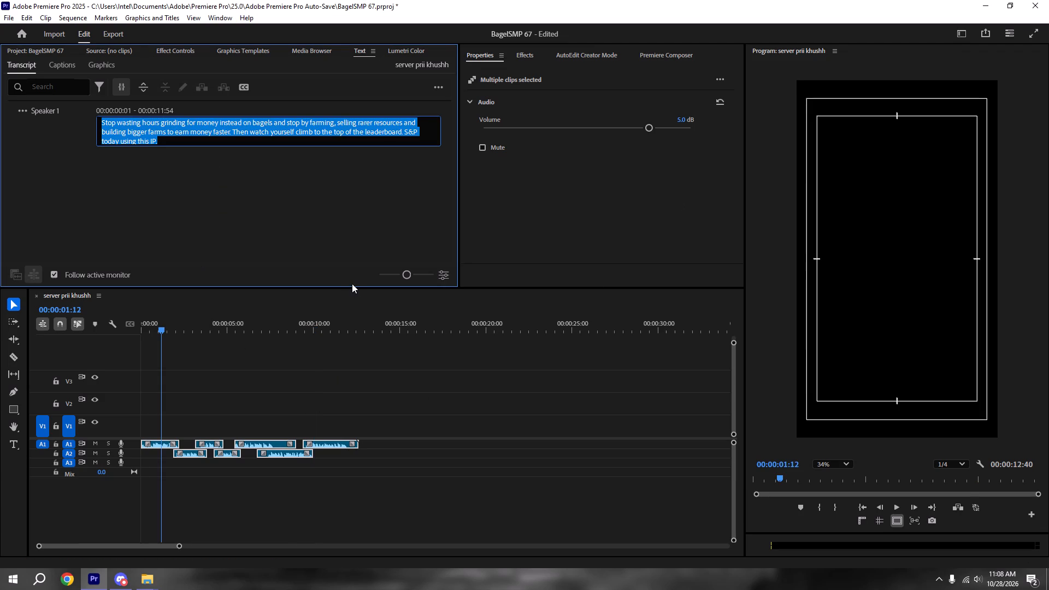
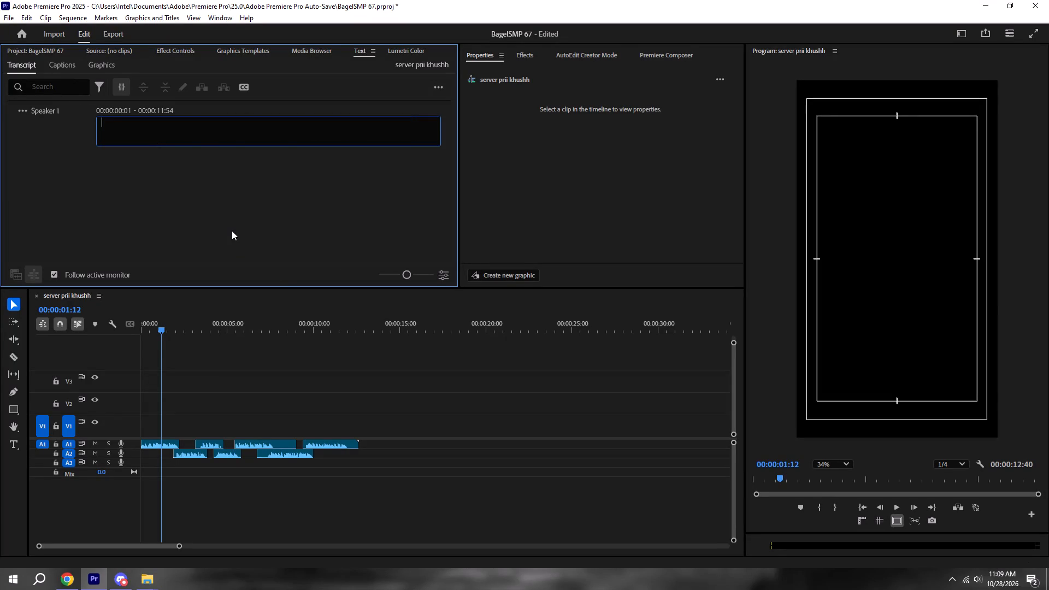
key("BackSpace")
key("BackSpace")
key("BackSpace")
key("BackSpace")
key("ctrl+v")
left_click(435, 414)
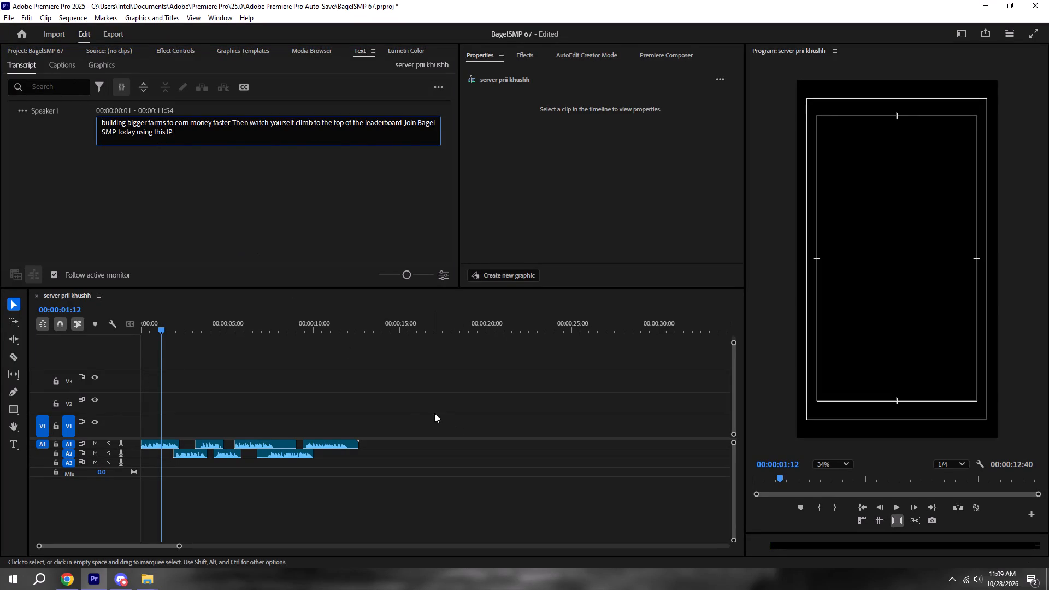
key("ctrl+s")
left_click(857, 509)
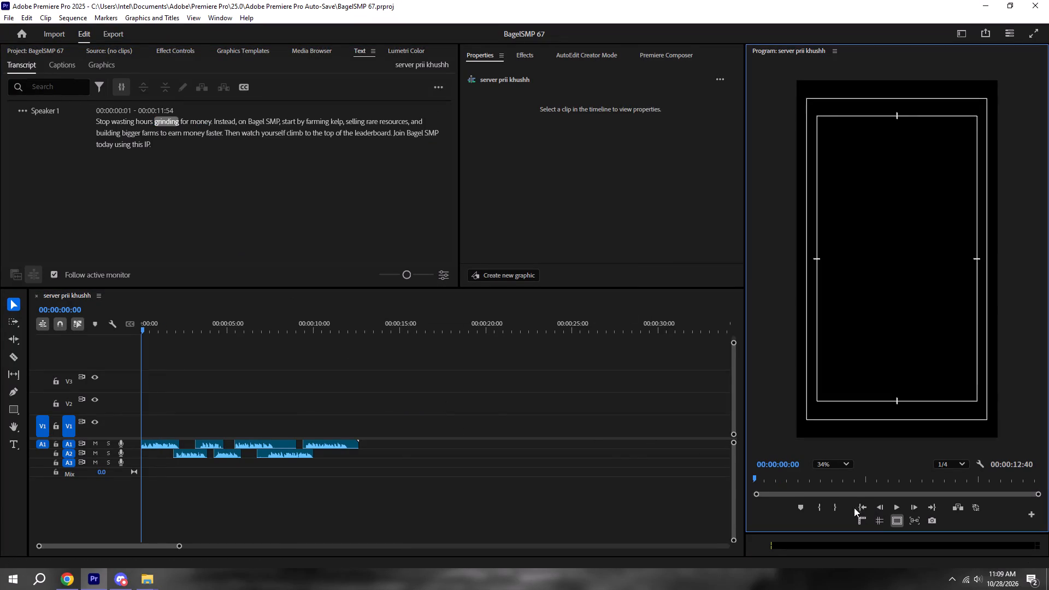
key("space")
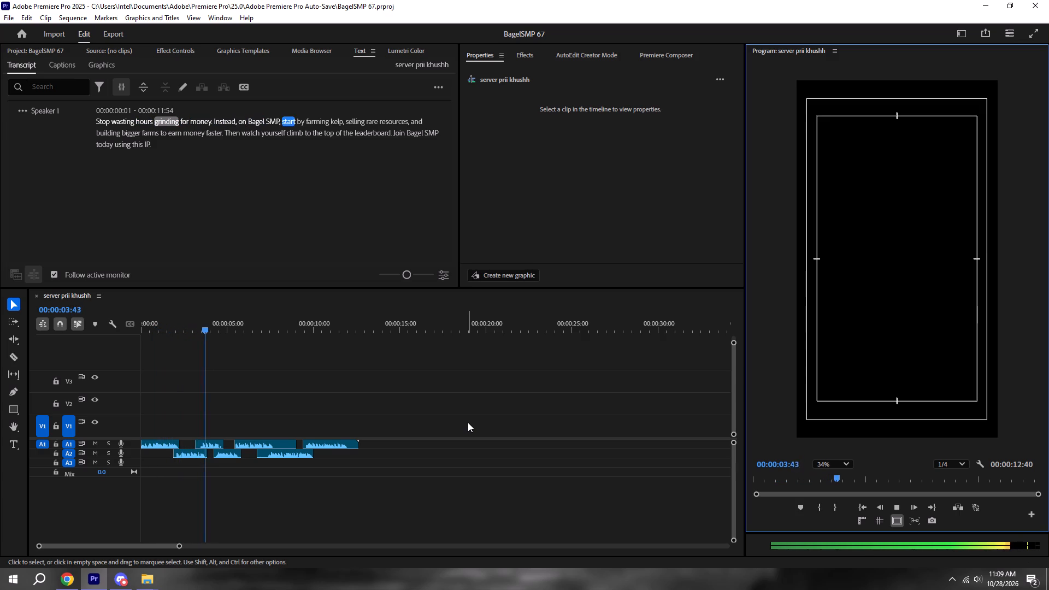
key("space")
key("space")
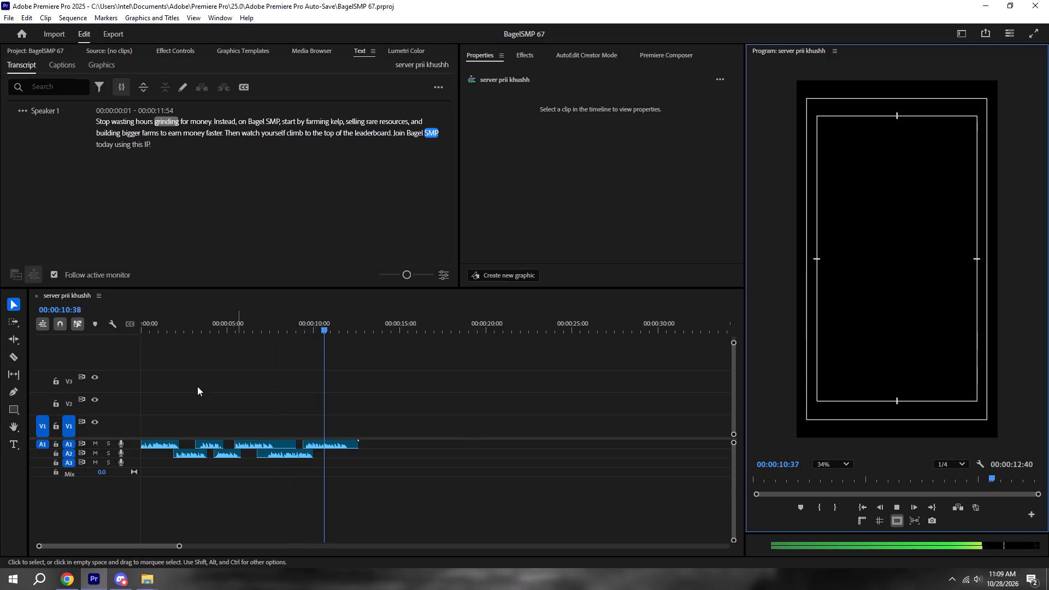
key("ctrl+s")
Create captions from the transcript with a maximum length of 7 characters, the lowest minimum duration, and single lines.
left_click(46, 64)
left_click(64, 64)
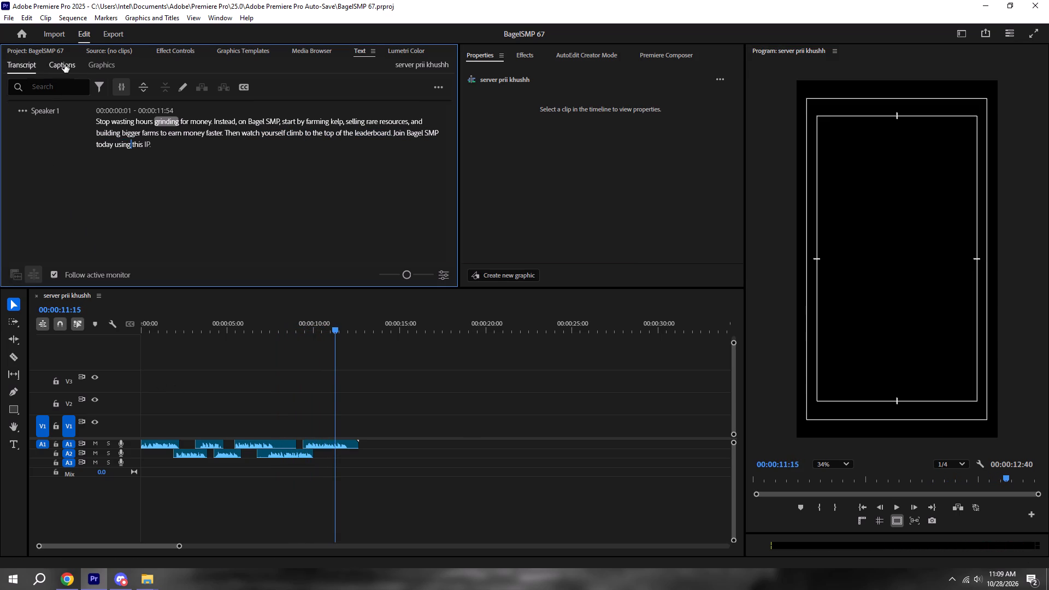
left_click(211, 178)
left_click(479, 291)
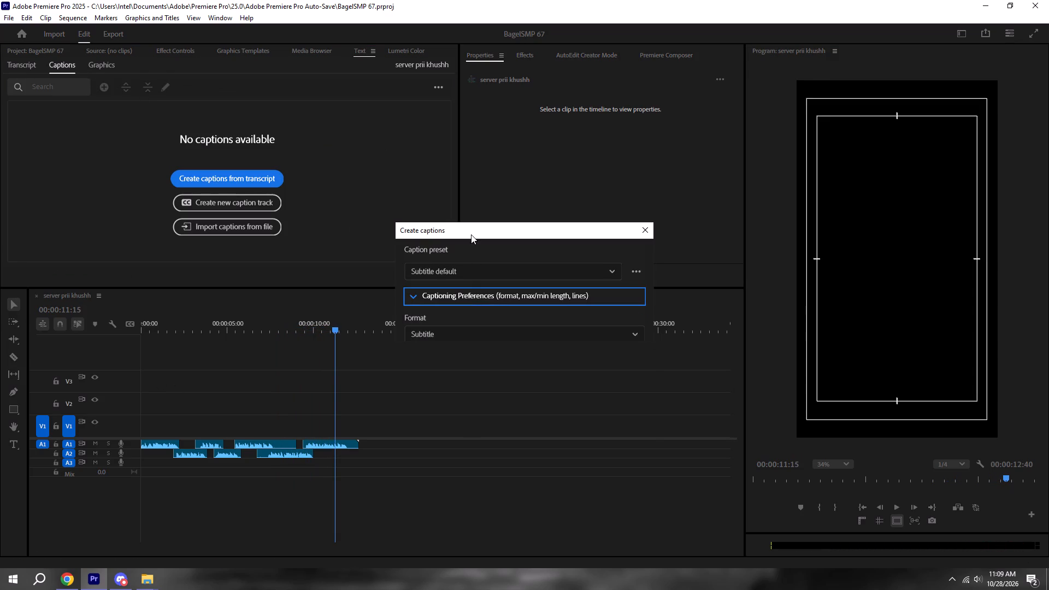
left_click_drag(471, 234, 464, 133)
left_click_drag(430, 338, 226, 330)
left_click_drag(410, 375, 298, 393)
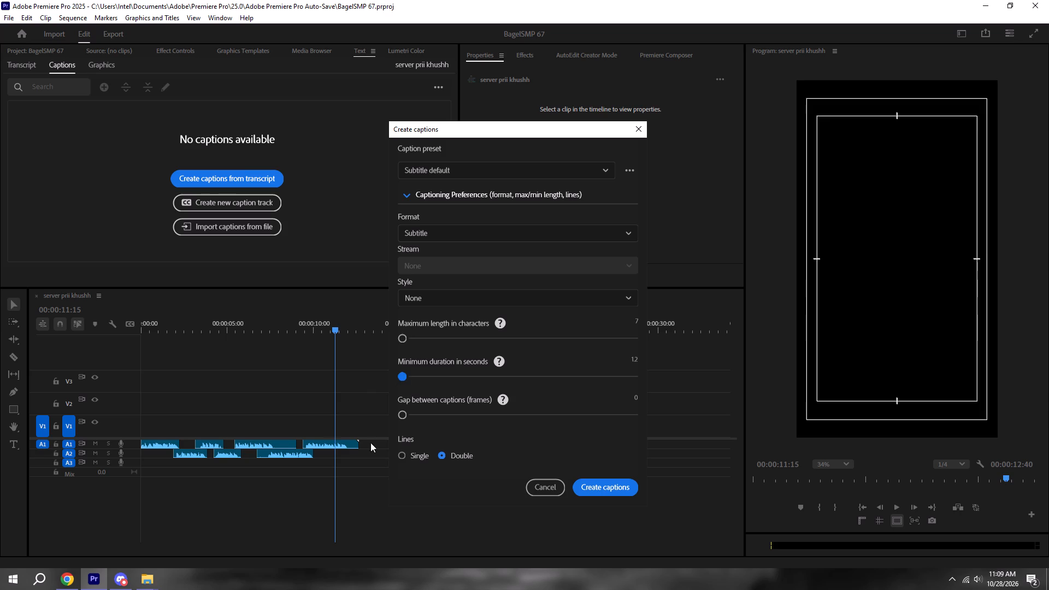
left_click(415, 457)
left_click(604, 481)
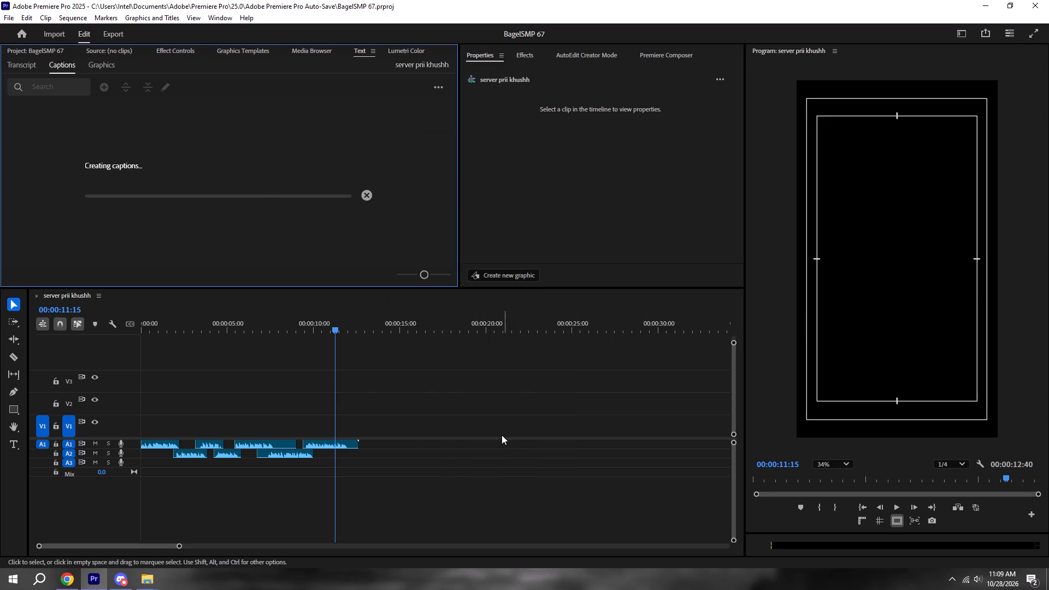
Examine the new caption track from the start of the sequence, and save the project.
left_click(155, 572)
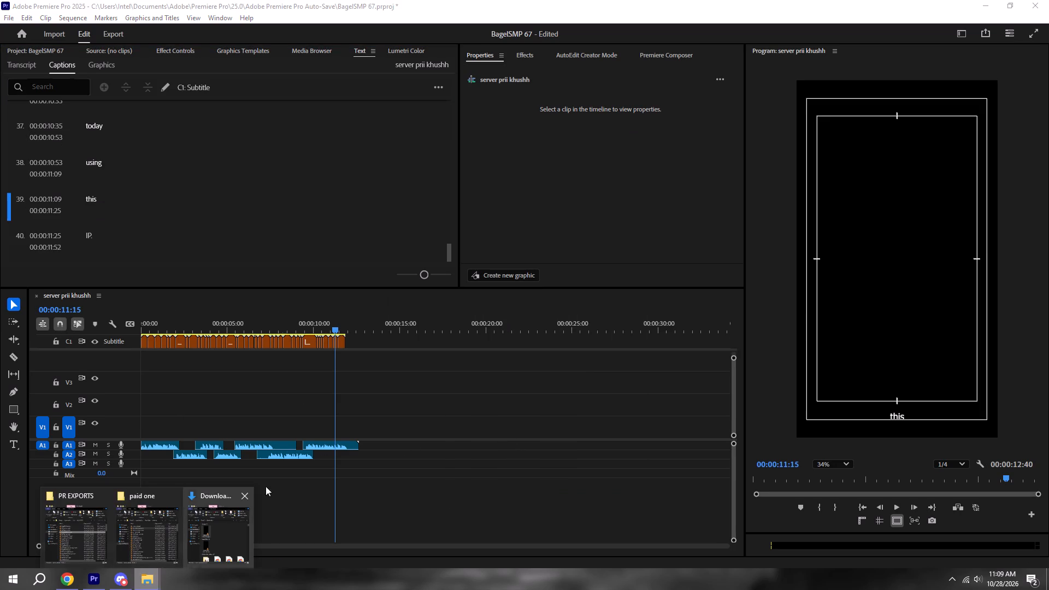
left_click_drag(371, 398, 358, 395)
left_click_drag(146, 322, 0, 326)
scroll(255, 405, "up", 9, "alt")
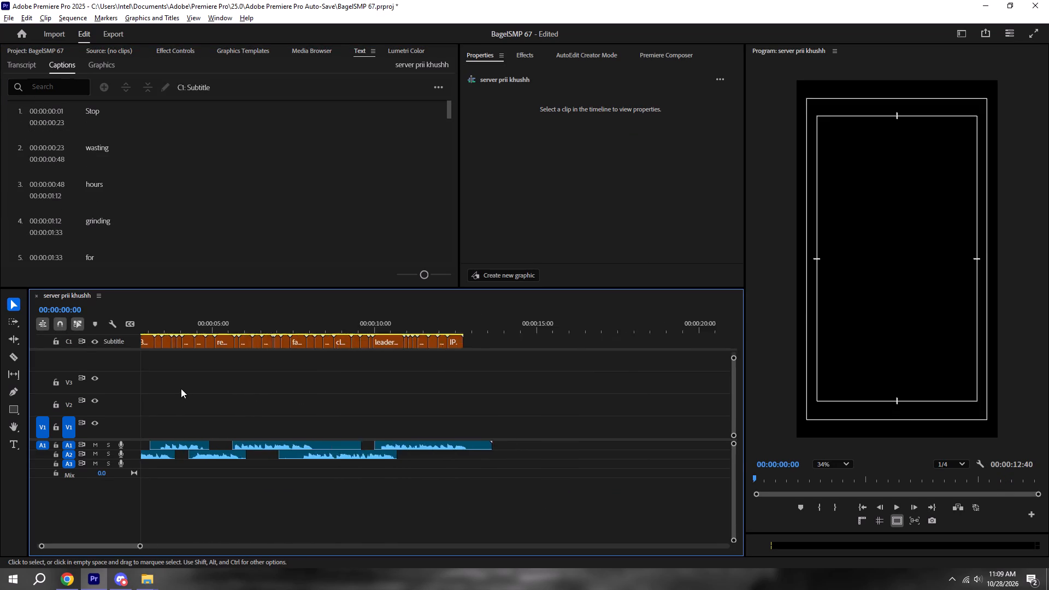
scroll(181, 388, "up", 8, "alt")
scroll(208, 413, "up", 11)
scroll(163, 361, "up", 13)
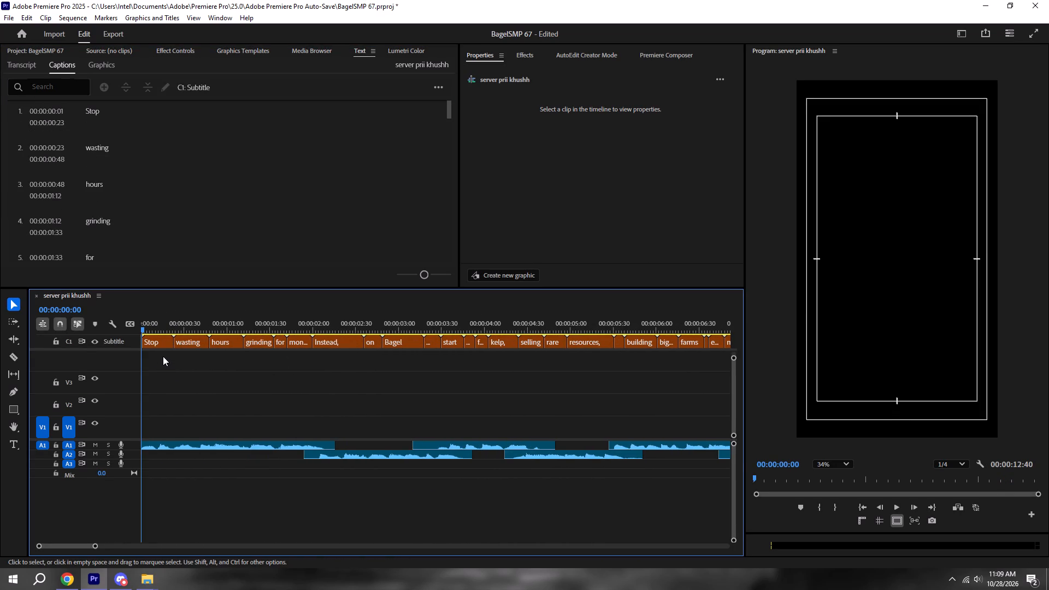
scroll(163, 356, "up", 5)
key("space")
key("space")
scroll(426, 359, "down", 11, "alt")
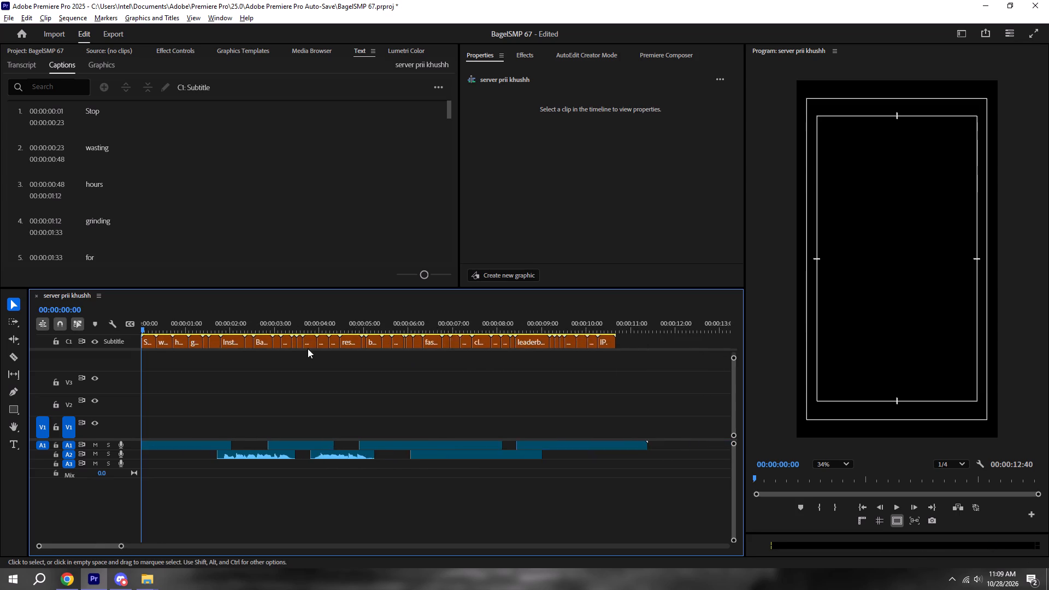
scroll(308, 349, "down", 1, "alt")
key("ctrl+s")
Apply the saved style with the Minecraft Ten font to all captions on the subtitle track.
left_click_drag(457, 379, 0, 265)
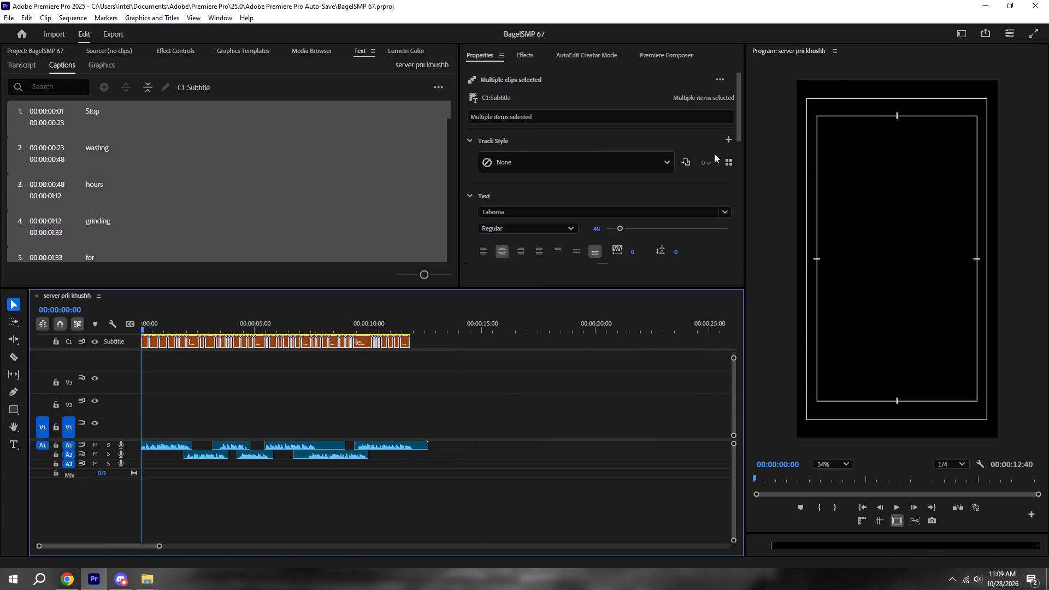
left_click(732, 162)
left_click(502, 210)
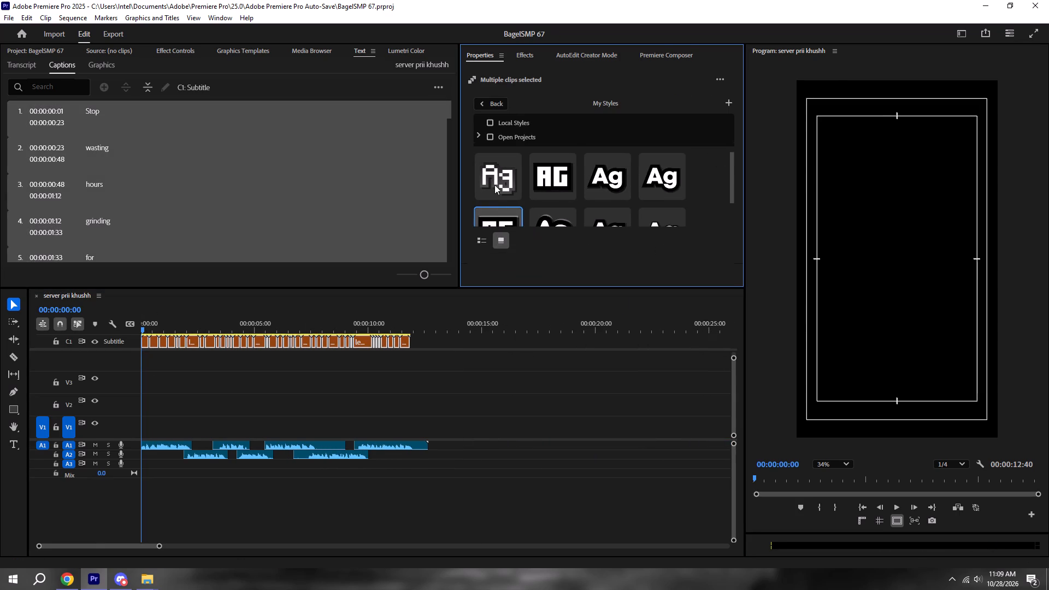
left_click(504, 219)
left_click(494, 101)
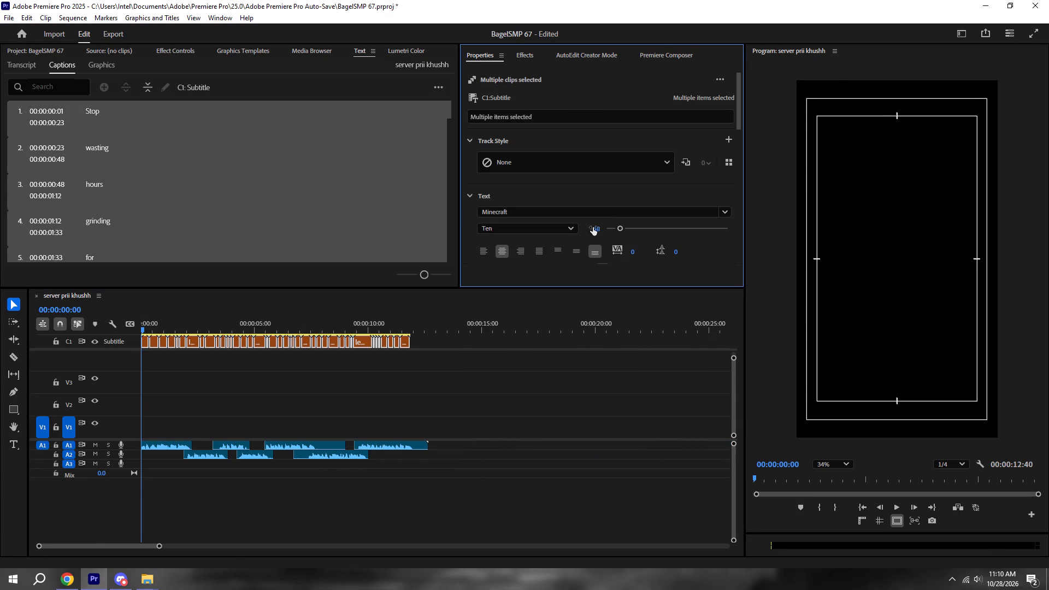
Set the text size of all captions to 90 and save the project.
left_click(597, 227)
type("90")
key("Return")
key("ctrl+s")
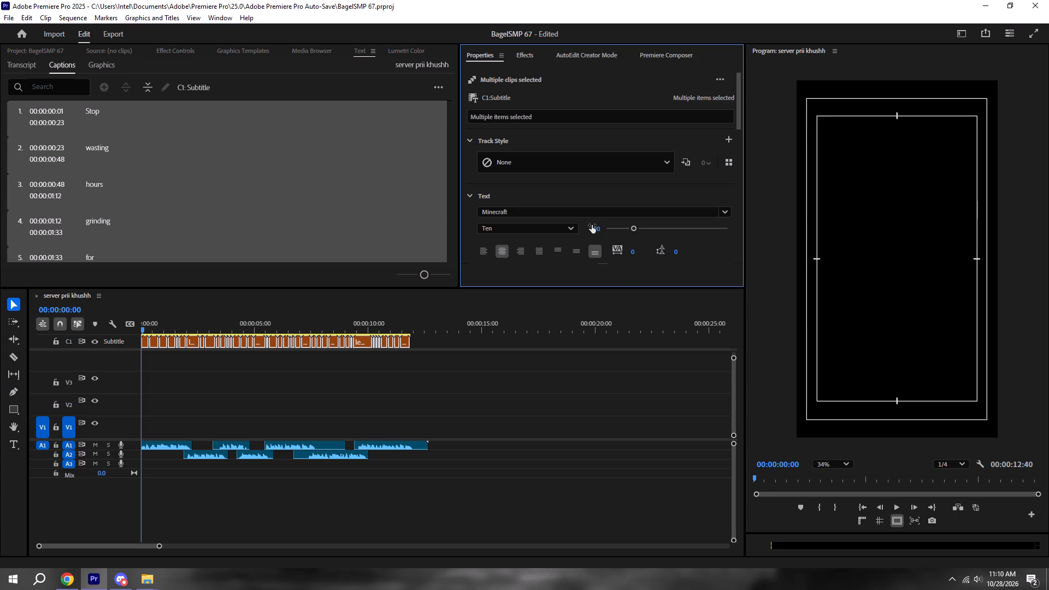
Align all captions to the centre zone of the frame, save the project, and preview the opening captions.
scroll(592, 225, "down", 7)
left_click(507, 240)
key("ctrl+s")
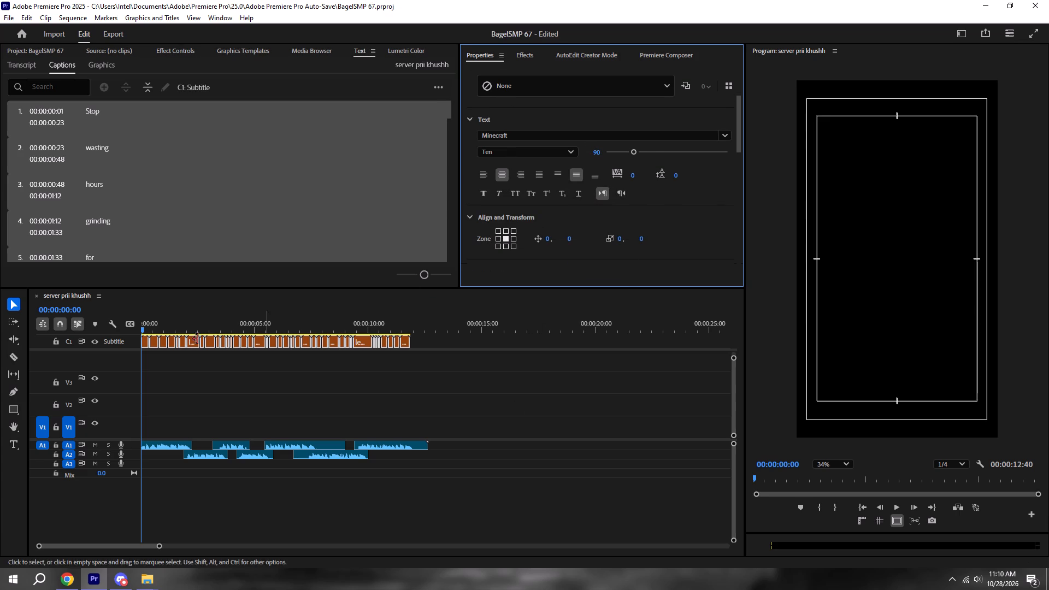
key("space")
key("space")
left_click(352, 359)
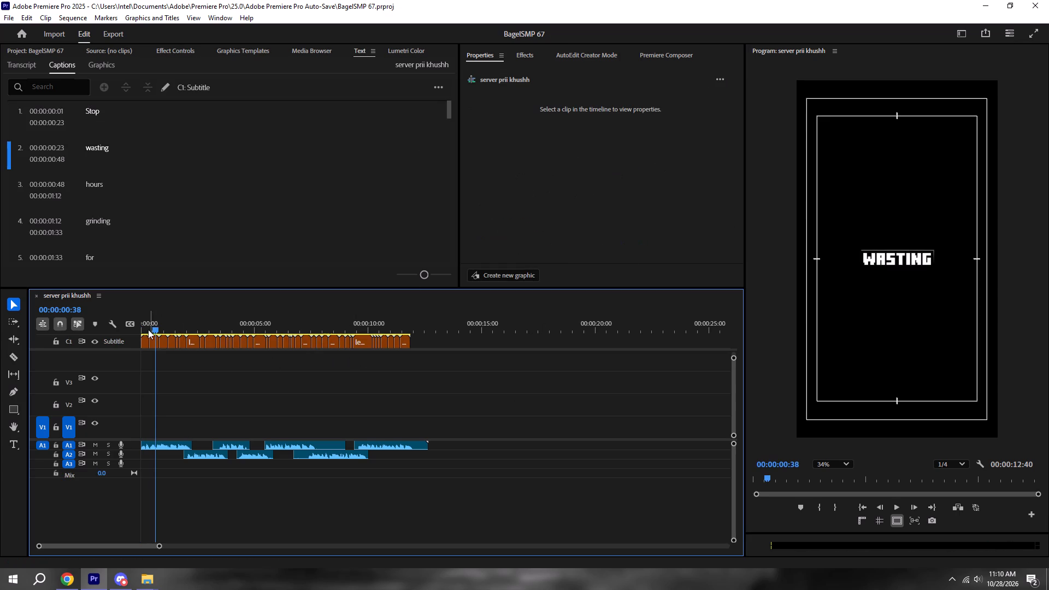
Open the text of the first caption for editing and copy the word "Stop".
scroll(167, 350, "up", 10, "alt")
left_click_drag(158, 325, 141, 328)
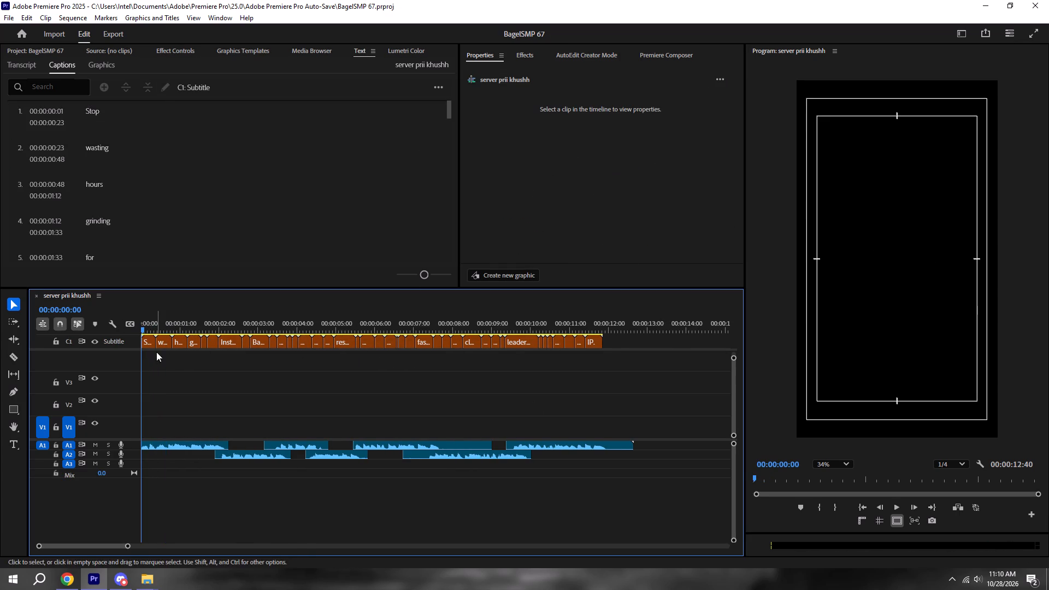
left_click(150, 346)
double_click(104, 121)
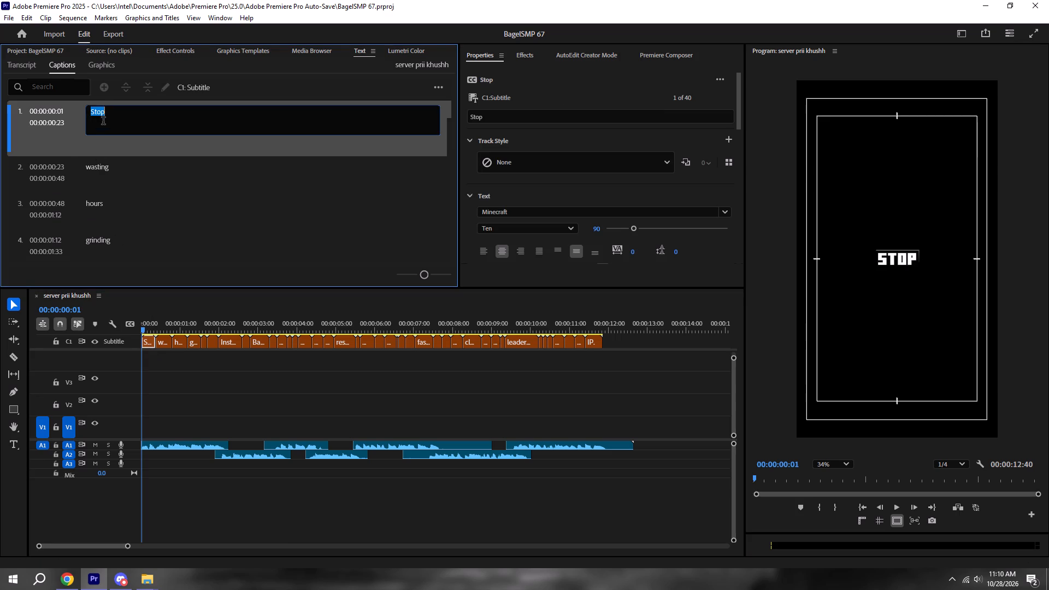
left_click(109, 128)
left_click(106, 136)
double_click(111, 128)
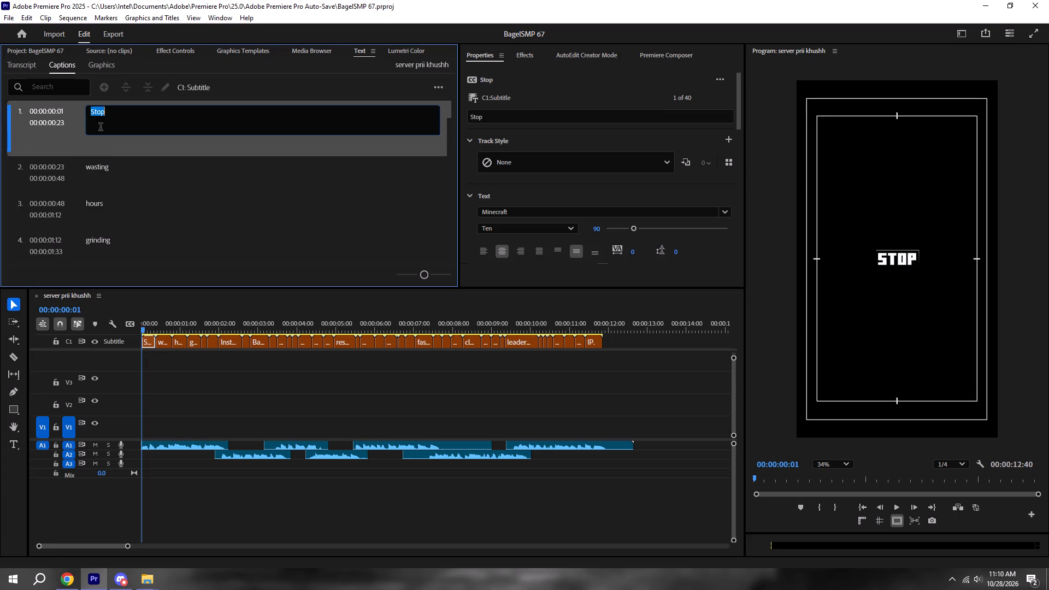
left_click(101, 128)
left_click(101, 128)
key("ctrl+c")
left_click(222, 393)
Play the opening captions repeatedly from the start to check their timing against the voice.
key("space")
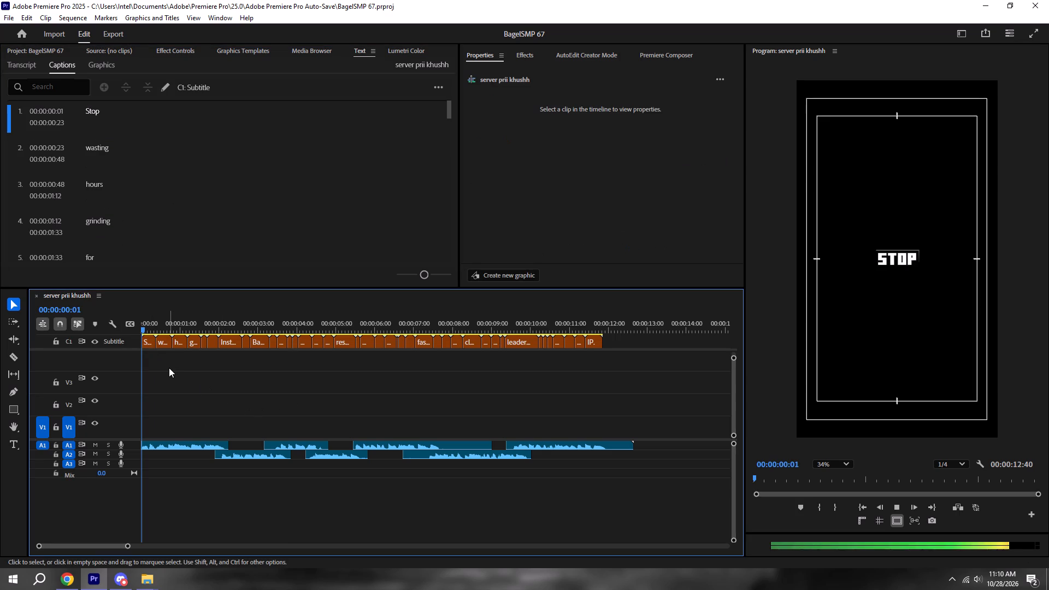
key("space")
key("space")
key("space")
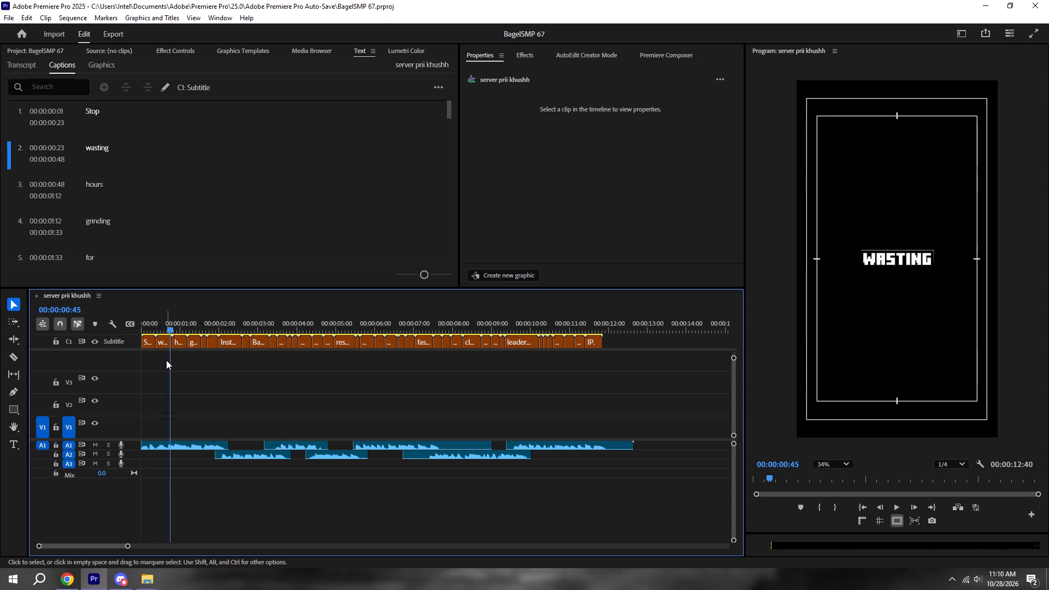
left_click_drag(160, 317, 89, 333)
key("space")
key("space")
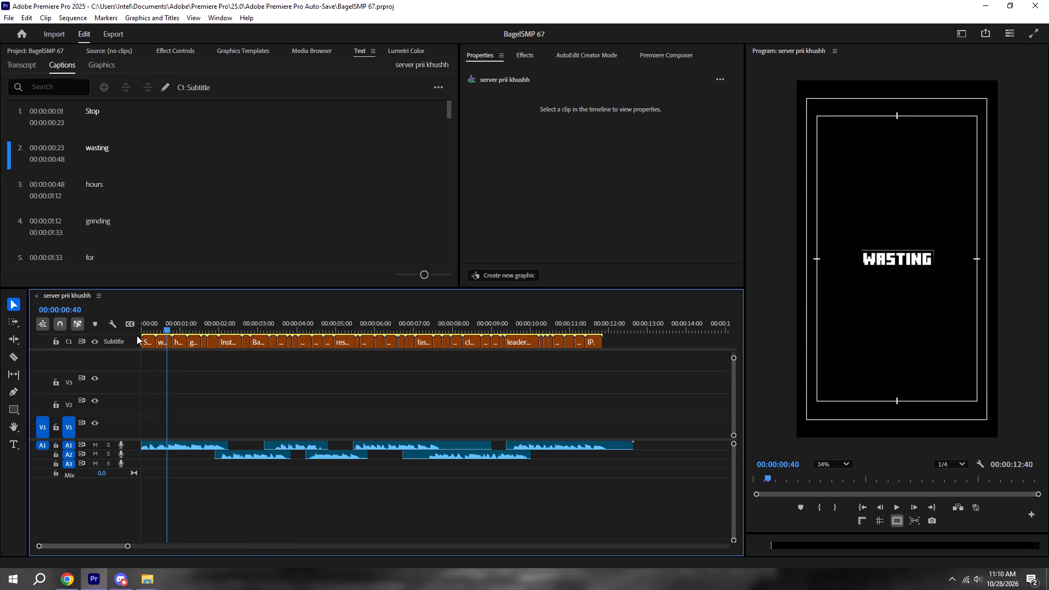
scroll(160, 330, "up", 15, "alt")
left_click_drag(188, 326, 182, 326)
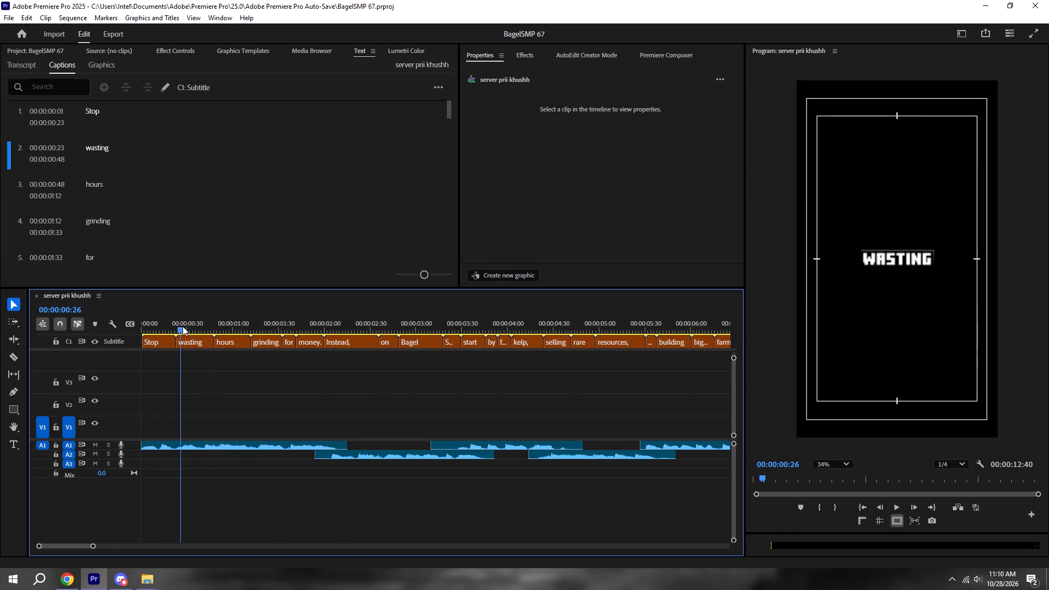
left_click_drag(182, 326, 119, 327)
key("space")
key("space")
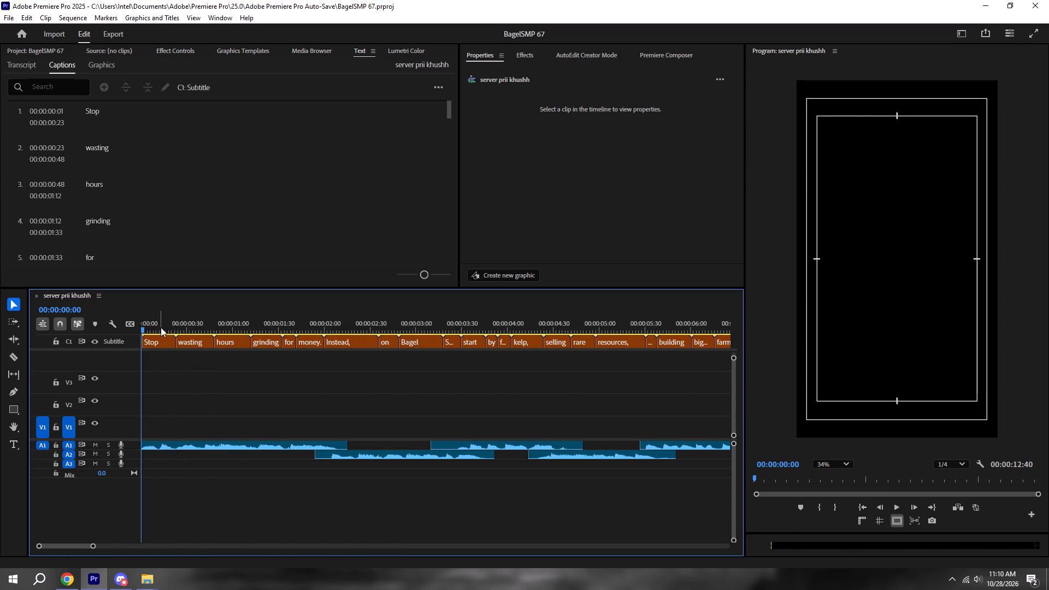
Extend the start of the first caption, "Stop", back to the very beginning of the sequence at 00:00:00:00.
left_click(158, 327)
left_click_drag(143, 340, 109, 341)
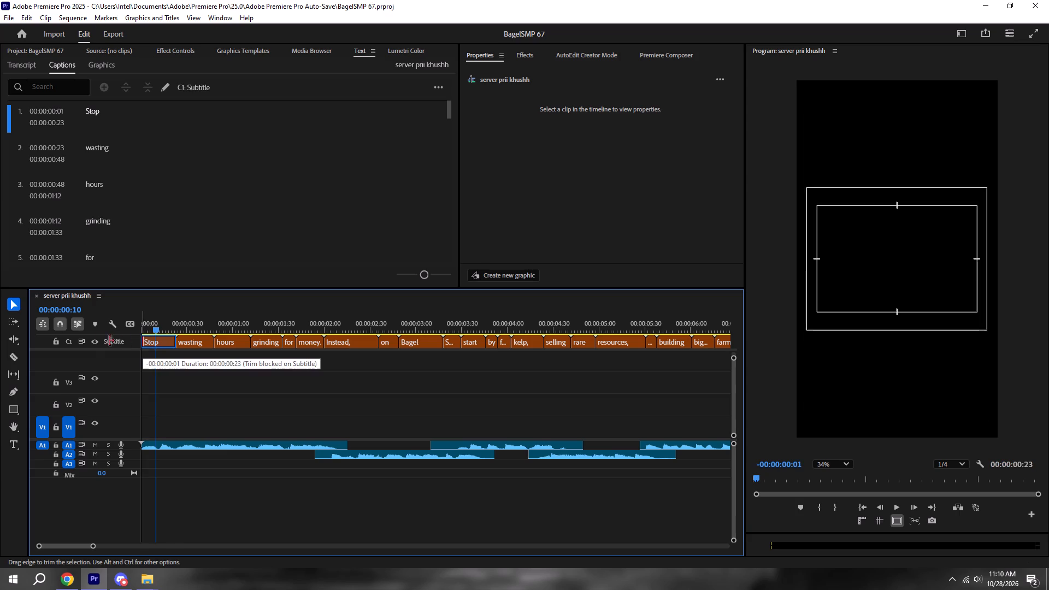
left_click_drag(109, 341, 94, 341)
Play the captions from the start of the sequence through "selling" to check their timing against the voice.
left_click_drag(162, 323, 92, 323)
key("space")
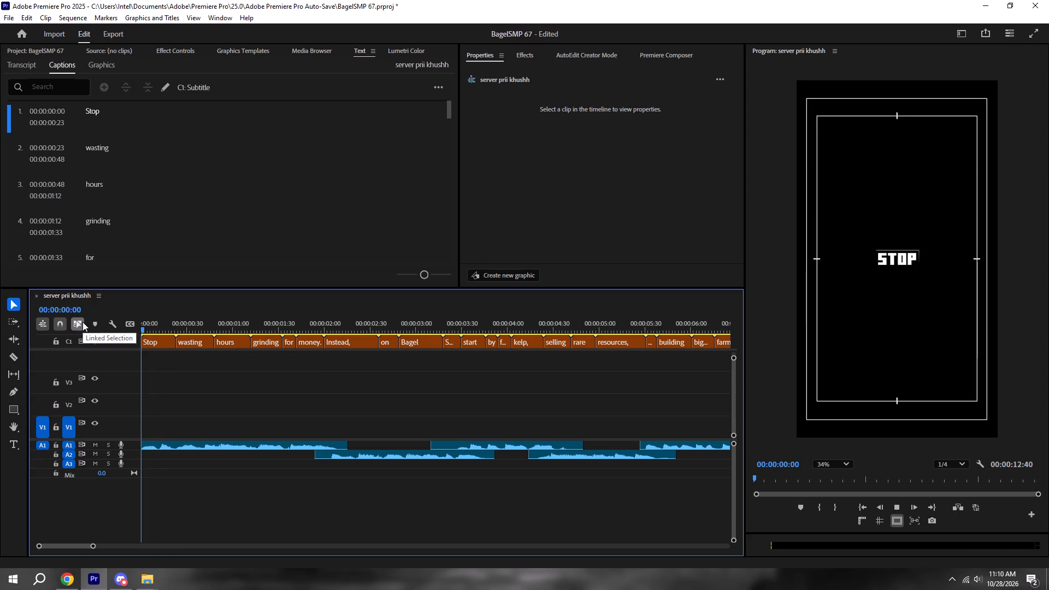
key("space")
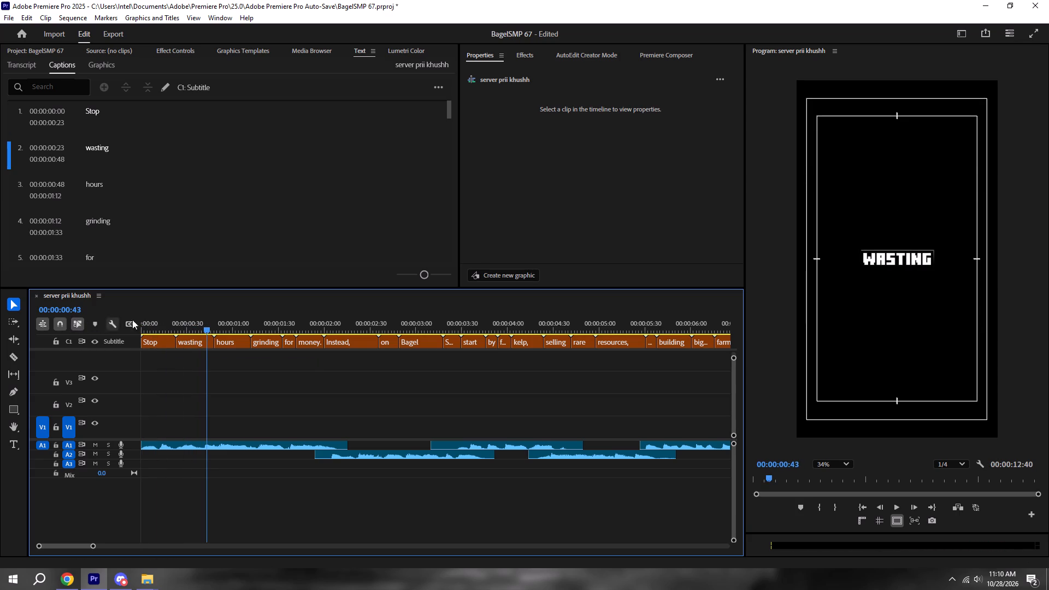
key("space")
key("space")
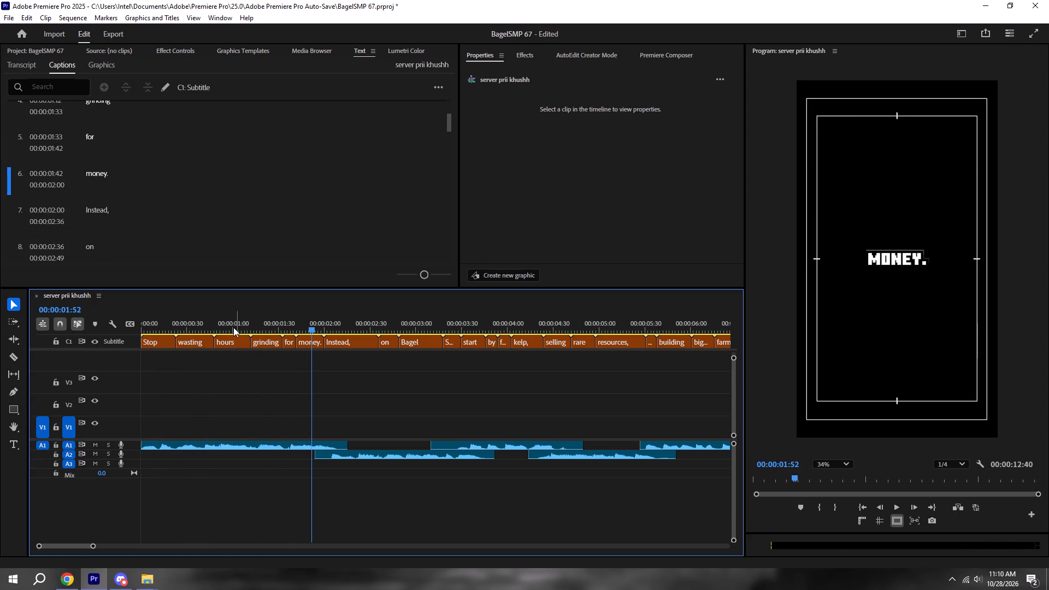
left_click_drag(223, 327, 79, 327)
key("space")
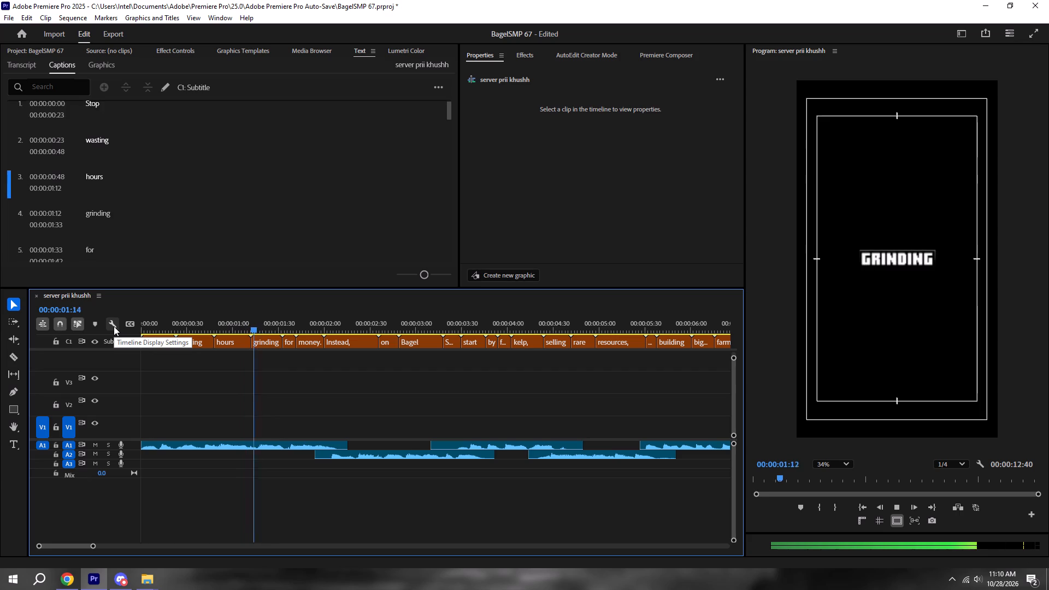
scroll(282, 355, "down", 11, "alt")
key("space")
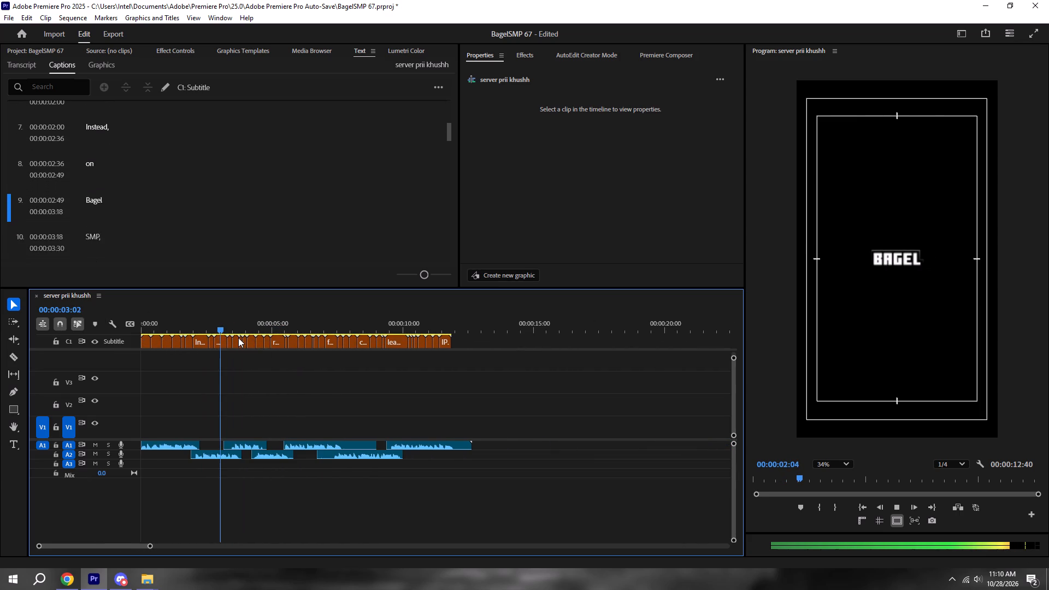
key("space")
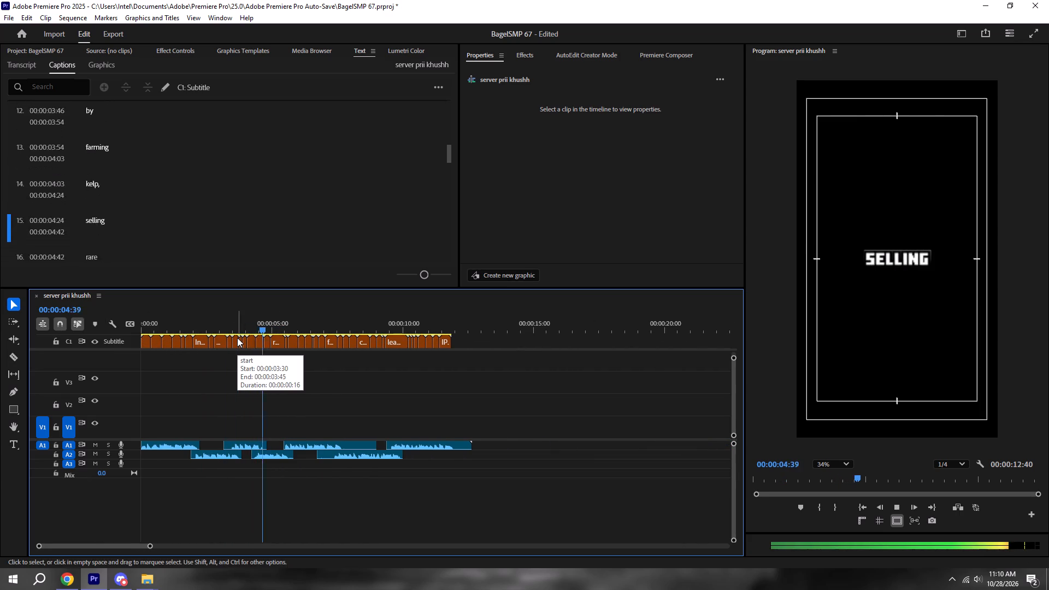
key("space")
Replay the section around the "SMP," and "start" captions repeatedly, on through "kelp,", to check each word's timing against the voice.
scroll(275, 343, "up", 6)
scroll(226, 365, "down", 1, "alt")
scroll(224, 366, "up", 12, "alt")
left_click(204, 321, "shift")
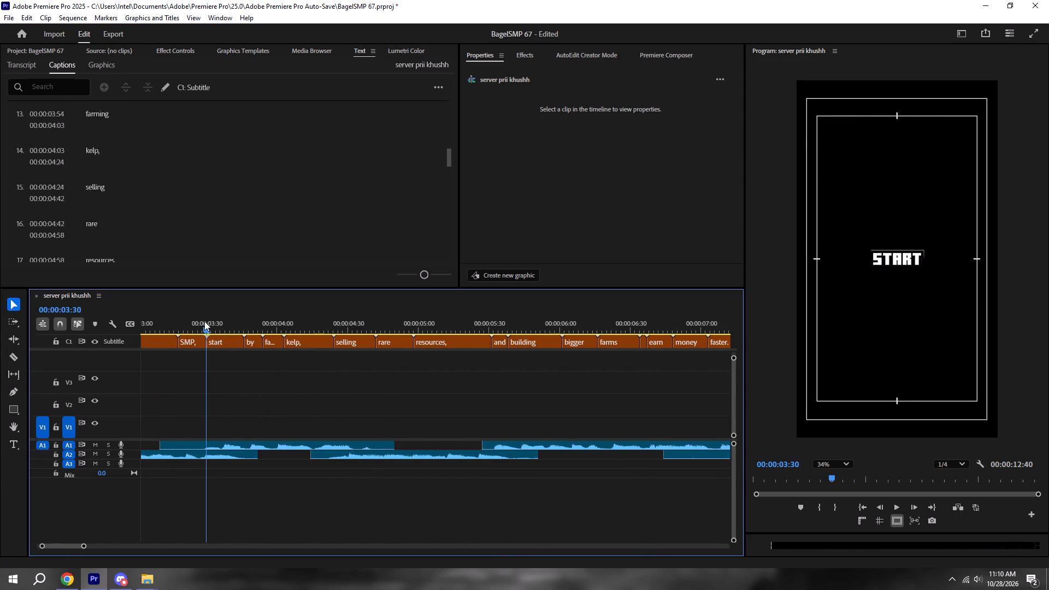
key("space")
key("space")
left_click(213, 319, "shift")
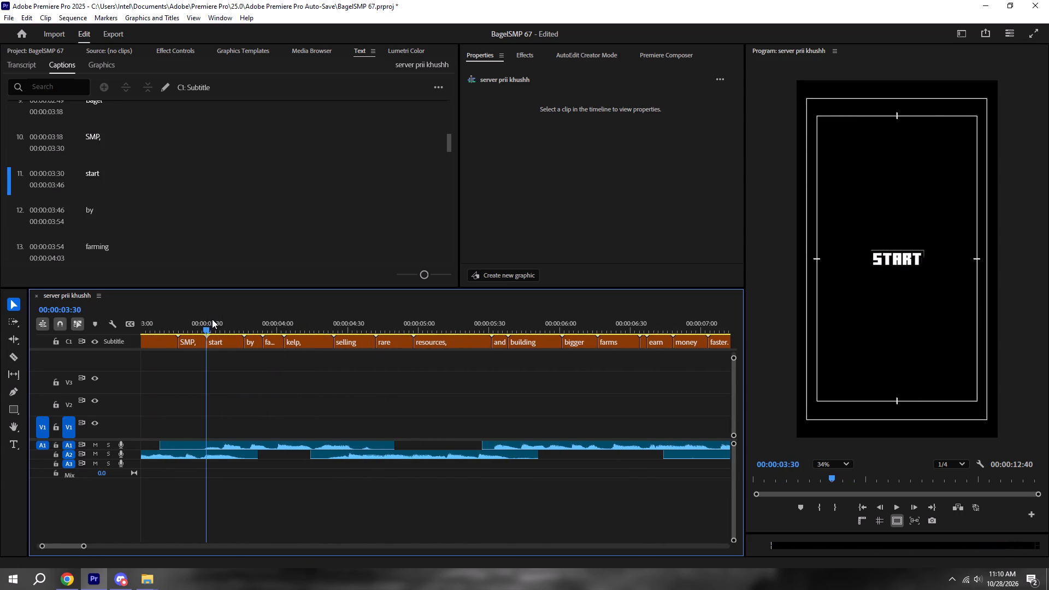
key("space")
key("space")
left_click(212, 319)
key("space")
key("space")
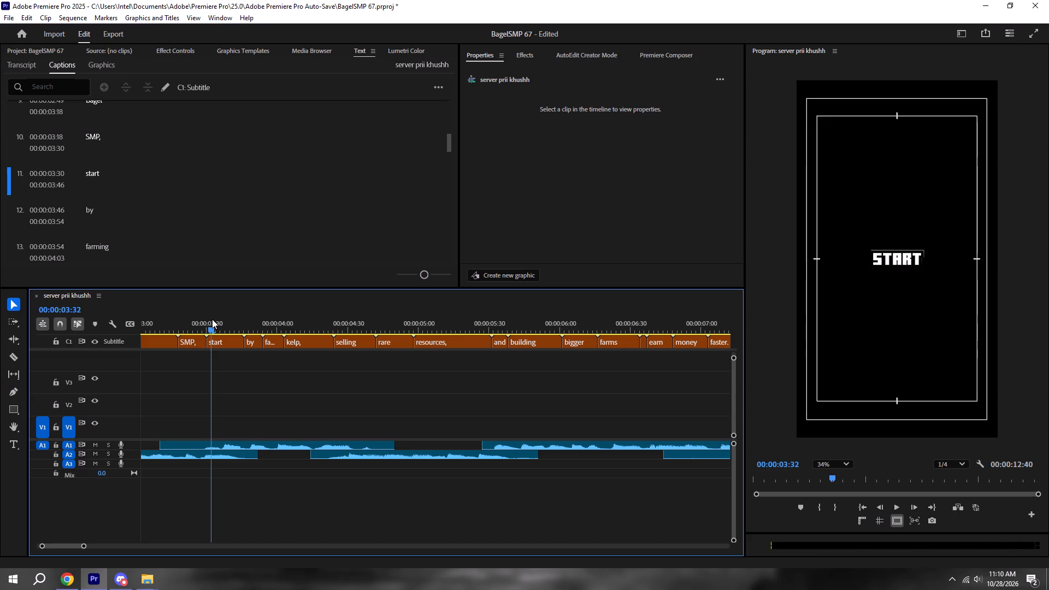
key("space")
key("space")
key("space")
key("space")
key("space")
key("space")
key("space")
key("space")
key("space")
key("space")
key("space")
key("space")
key("space")
key("space")
key("space")
key("space")
key("space")
key("space")
key("space")
key("space")
key("space")
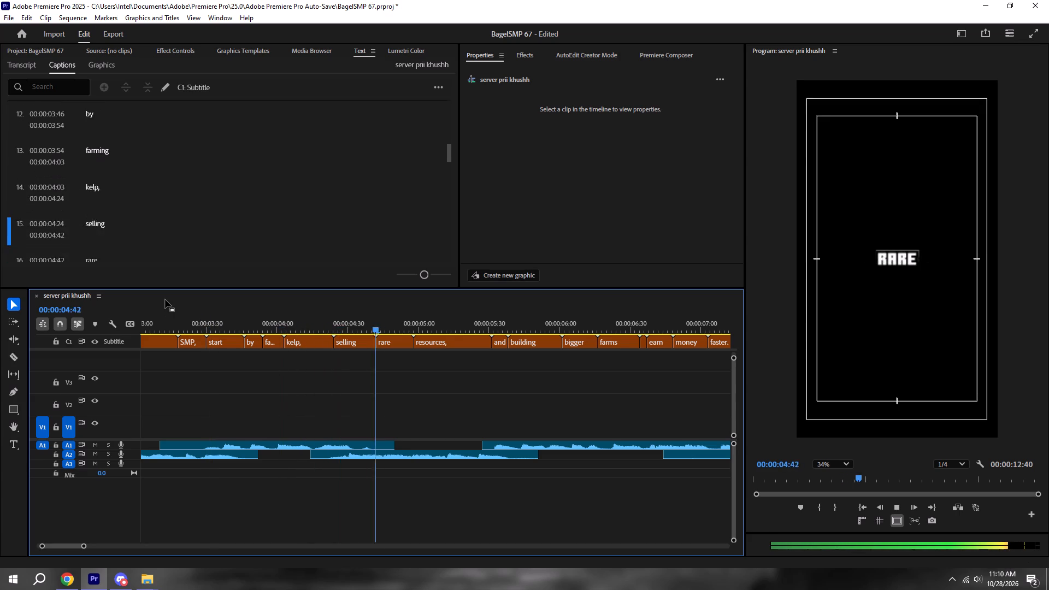
key("space")
left_click(201, 319)
key("space")
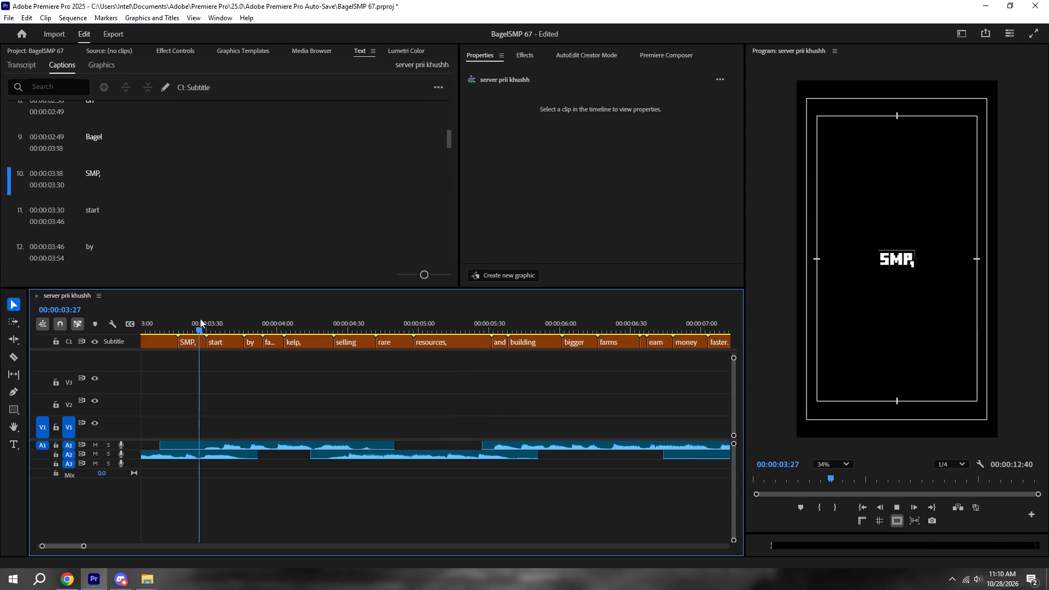
key("space")
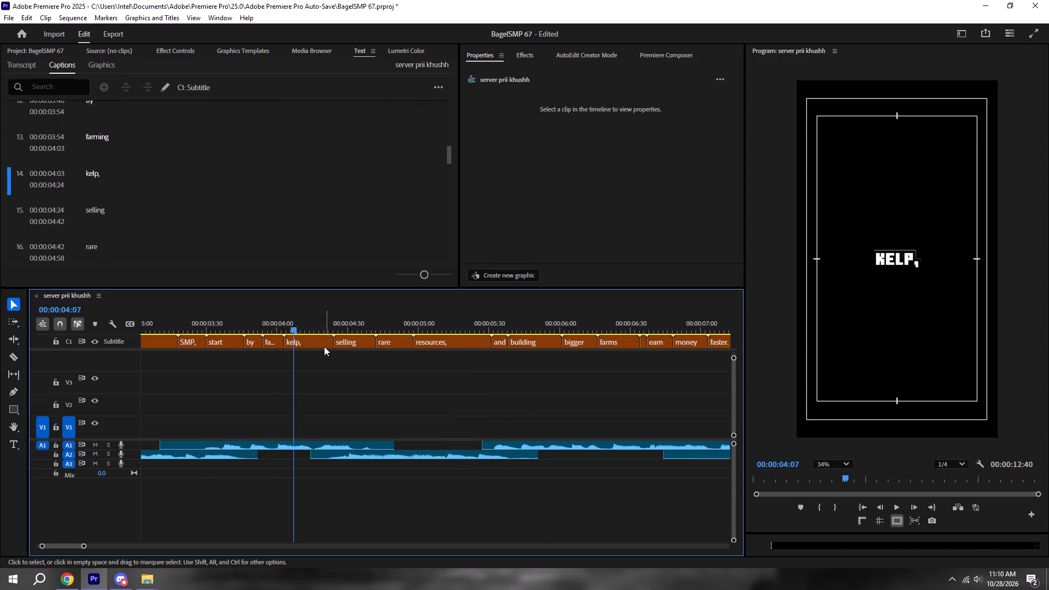
Move the cut between the "farming" and "kelp," captions to 00:00:04:06, leaving the end of "kelp," at 00:00:04:24.
left_click_drag(332, 341, 322, 345)
left_click_drag(309, 345, 314, 345)
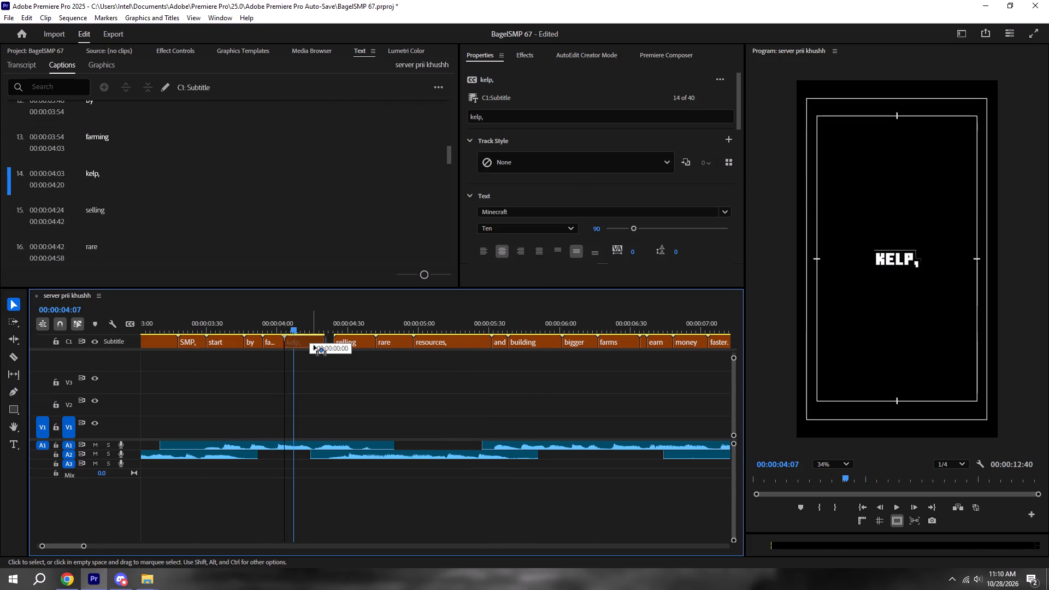
left_click_drag(314, 345, 315, 346)
left_click_drag(282, 339, 335, 347)
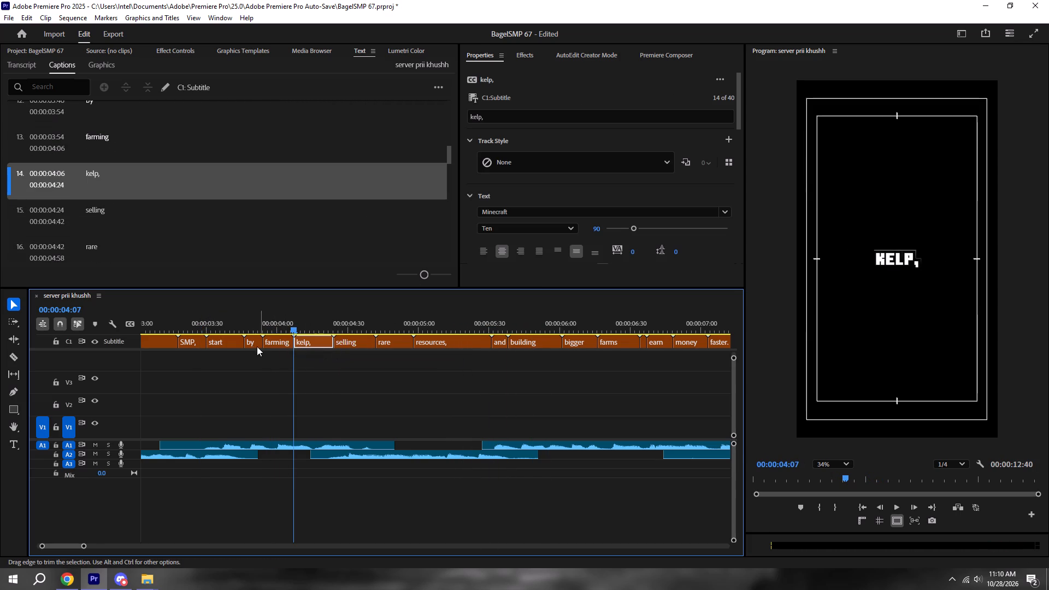
left_click(331, 343)
left_click(317, 361)
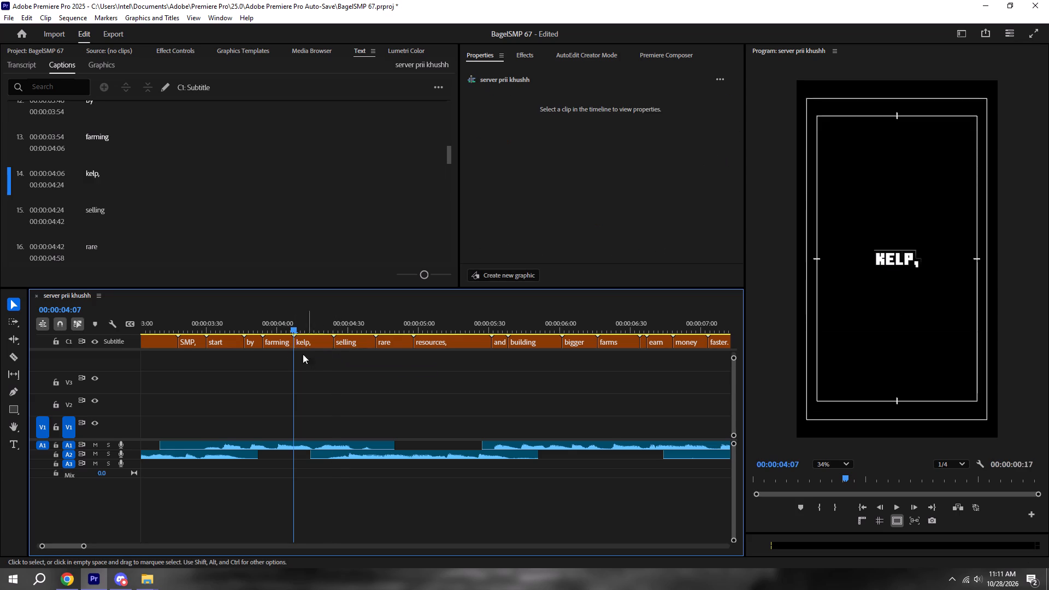
Replay the captions from "start" through "farming" to check the adjusted timing against the voice.
left_click_drag(234, 323, 221, 325)
key("space")
key("space")
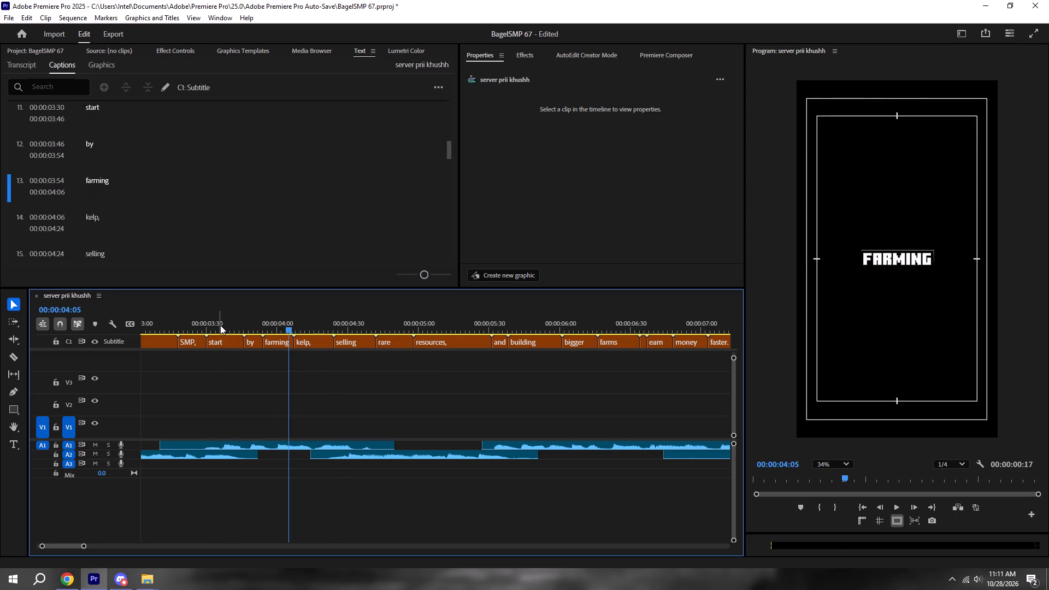
key("space")
key("space")
key("space")
key("space")
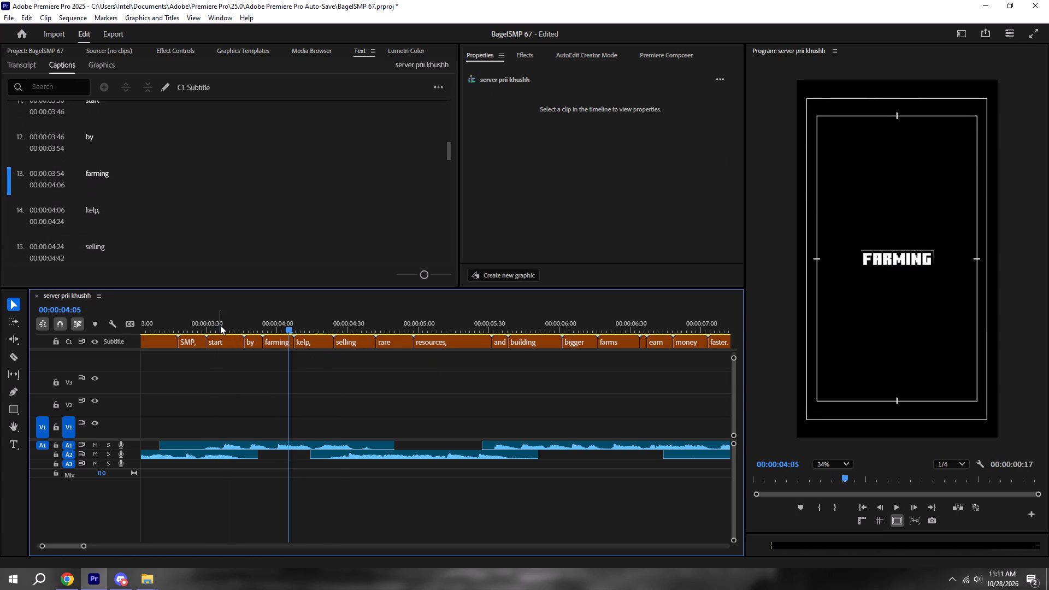
key("space")
Save the project with the corrected caption timing.
key("ctrl+s")
scroll(391, 381, "down", 5, "ctrl")
key("ctrl+s")
scroll(335, 374, "down", 4, "ctrl+alt")
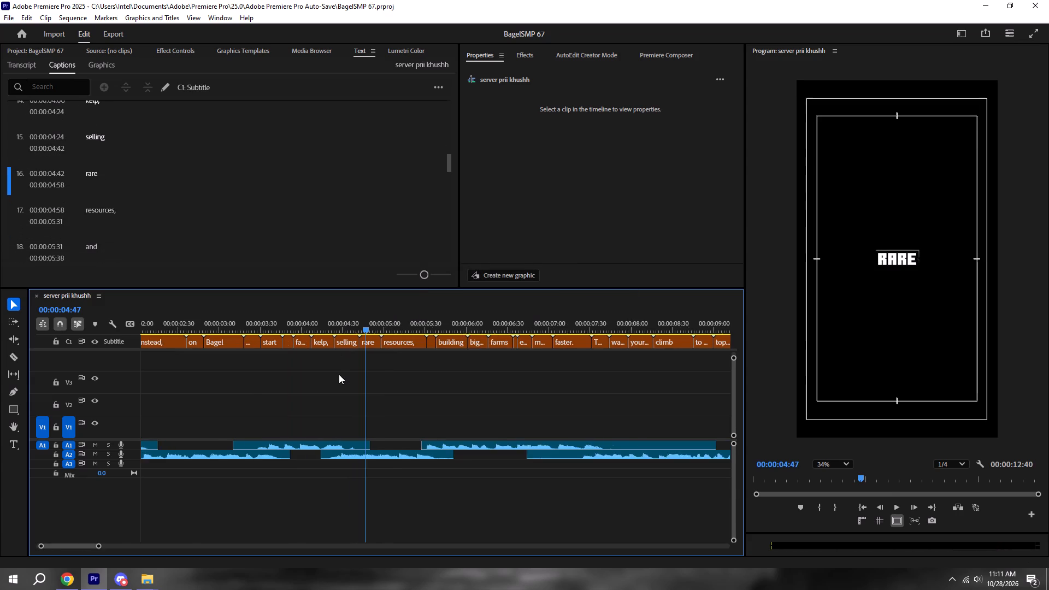
Select every caption on the Subtitle track, upgrade them all to graphics, and save the project.
scroll(339, 374, "down", 7, "ctrl+alt")
left_click_drag(664, 385, 432, 332)
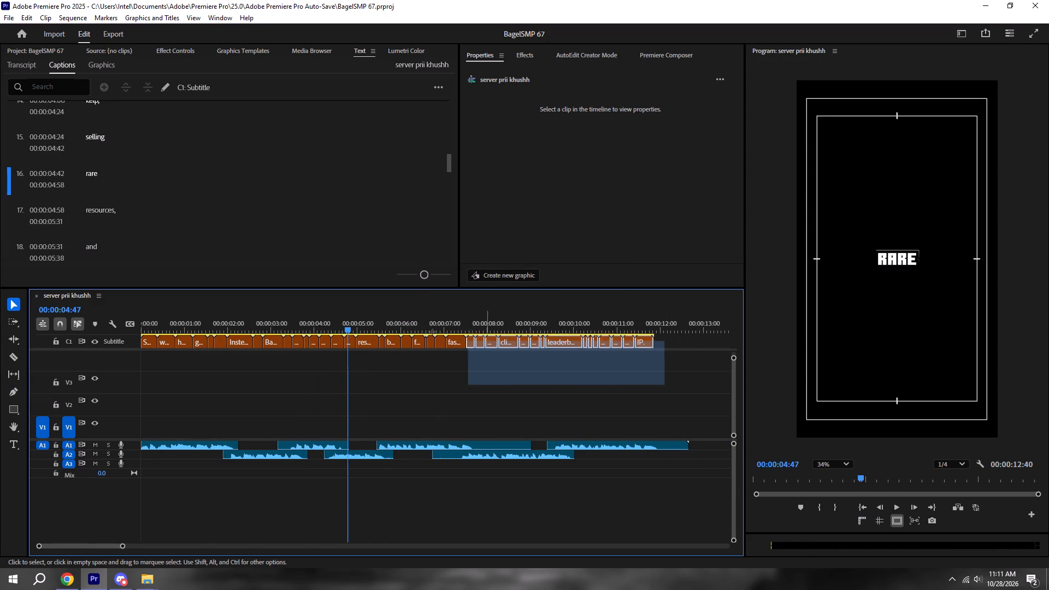
left_click_drag(432, 332, 0, 268)
left_click(155, 16)
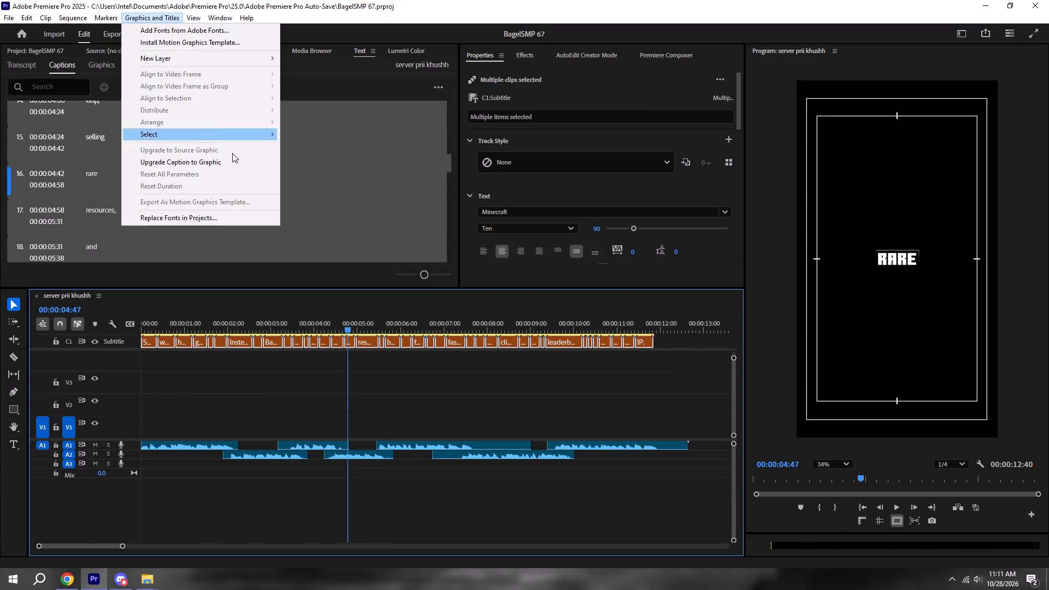
left_click(223, 158)
key("ctrl+s")
Search the effects for "pop", apply the "07. Pop in Text (Center)" preset to all caption graphics on V3, and save.
left_click_drag(670, 407, 89, 321)
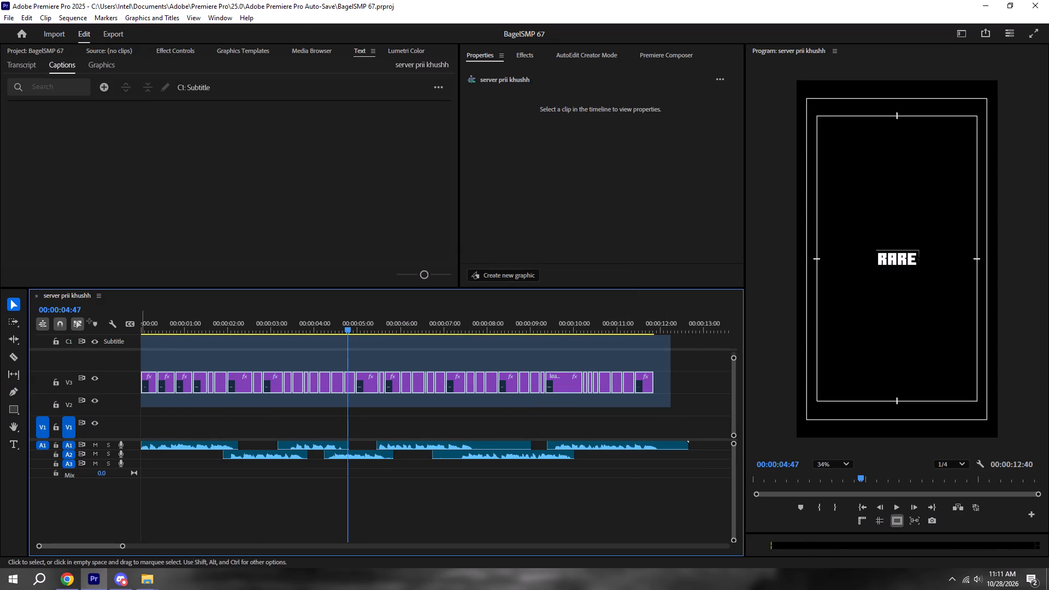
left_click_drag(89, 321, 44, 312)
left_click(535, 54)
left_click(520, 85)
left_click(520, 79)
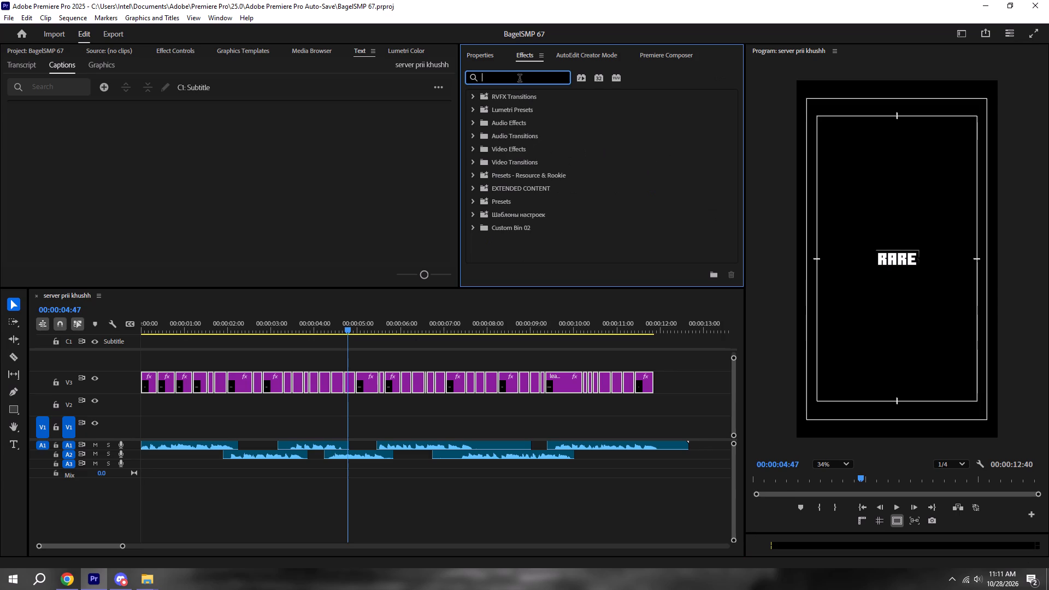
type("pop")
key("ctrl+s")
scroll(563, 204, "down", 11)
left_click_drag(556, 203, 430, 385)
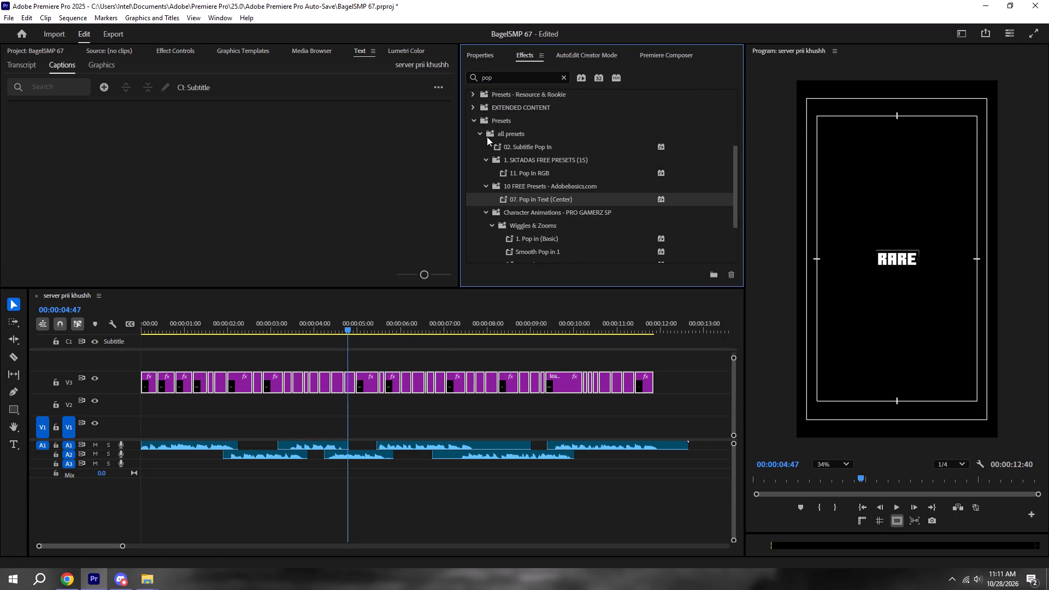
key("ctrl+s")
Play the sequence from the start to review the pop-in animation on the caption graphics, saving the project.
left_click_drag(292, 332, 52, 298)
left_click(235, 356)
key("space")
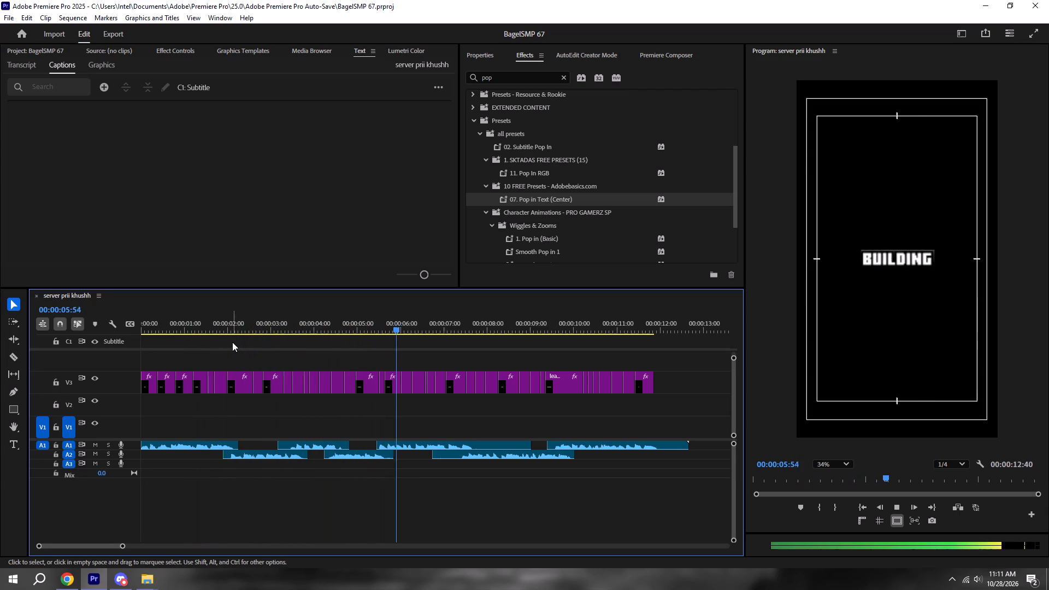
key("ctrl+s")
key("space")
scroll(232, 342, "down", 4, "alt")
key("ctrl+s")
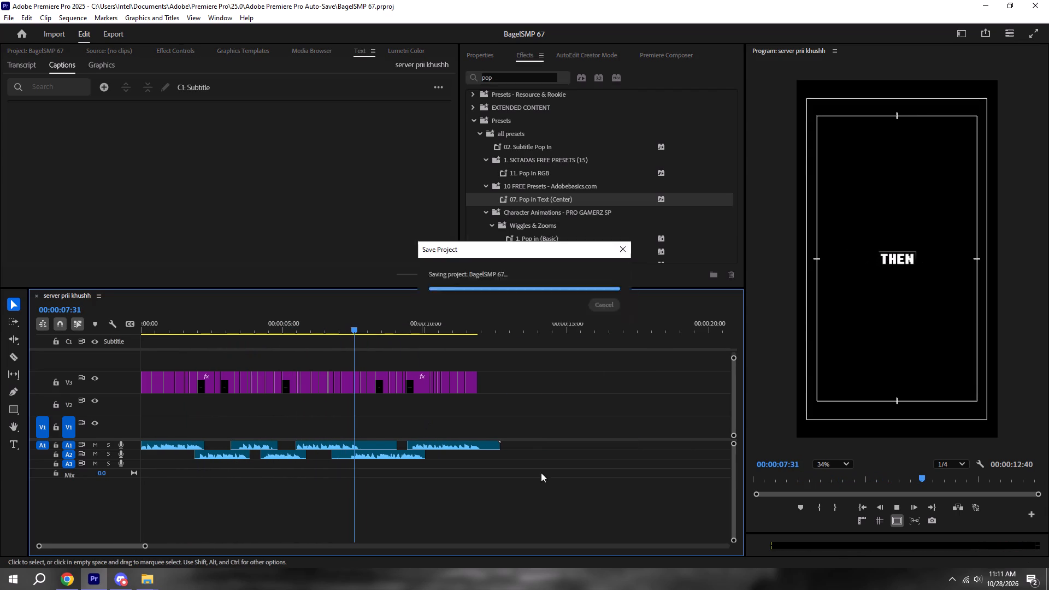
Return the playhead to the sequence start, set the Program monitor zoom to Fit, and save the project.
left_click(867, 509)
scroll(628, 459, "down", 6, "alt")
key("ctrl+s")
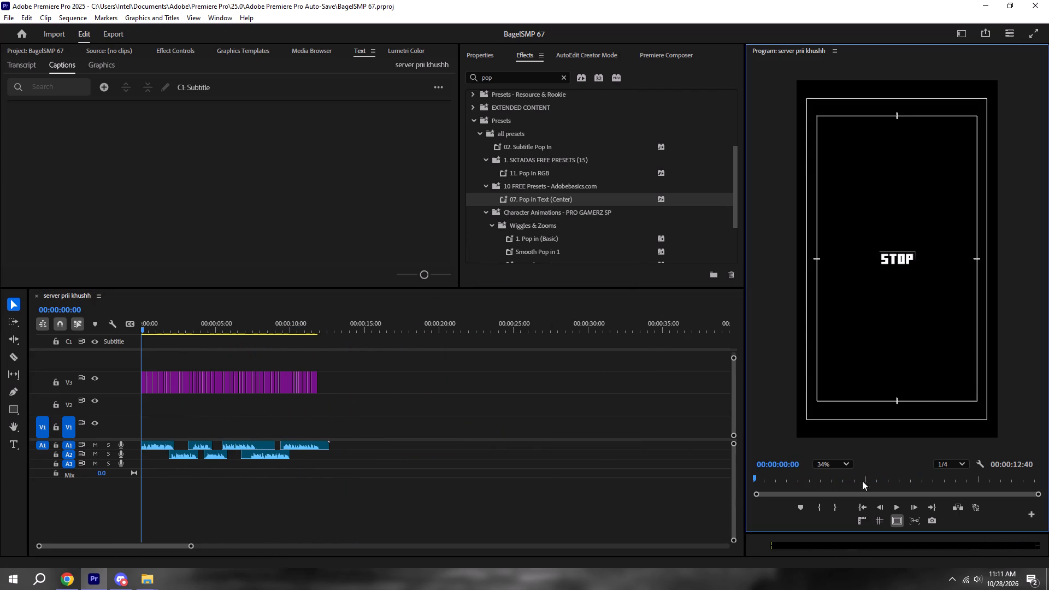
left_click(836, 467)
left_click(828, 314)
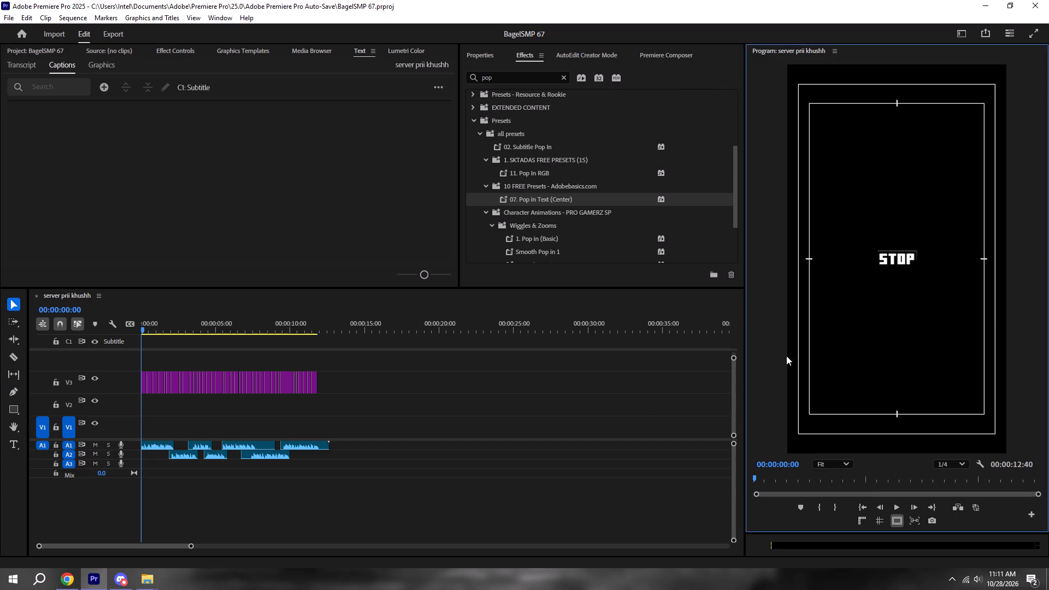
left_click(486, 425)
key("ctrl+s")
Delete the empty C1 Subtitle caption track from the sequence.
key("space")
left_click_drag(362, 415, 3, 338)
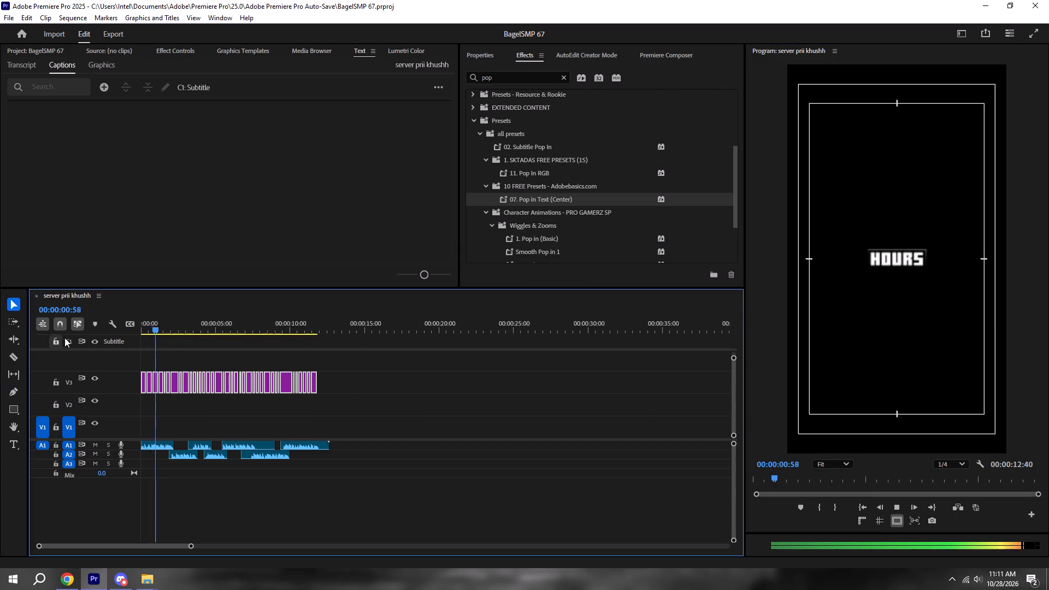
right_click(116, 341)
left_click(163, 379)
Move all the caption graphics from track V3 up to track V5 and save the project.
left_click_drag(220, 386, 192, 373)
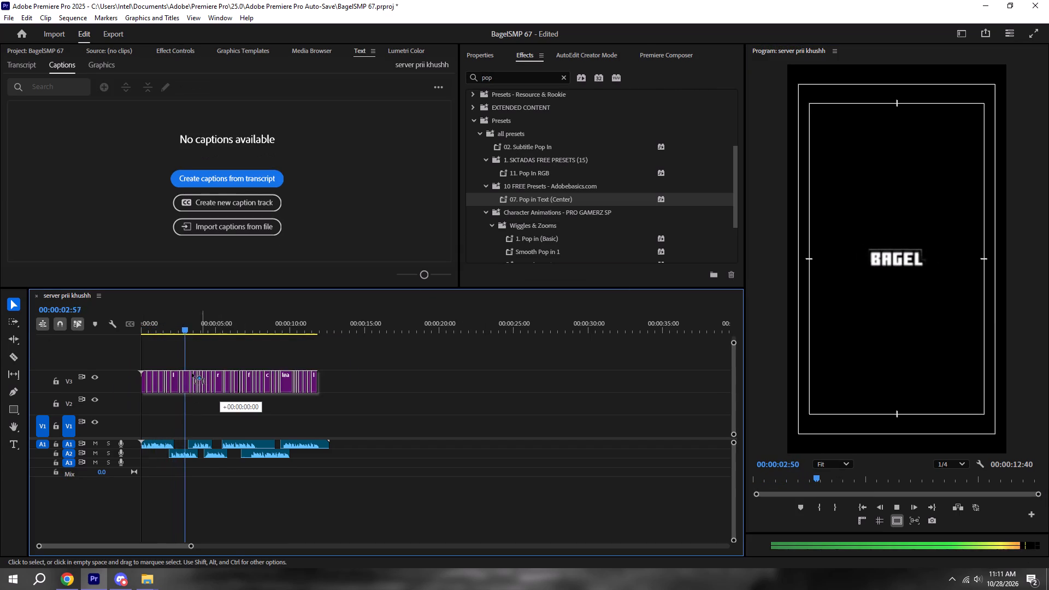
left_click_drag(192, 373, 184, 364)
left_click_drag(199, 357, 174, 341)
left_click(227, 385)
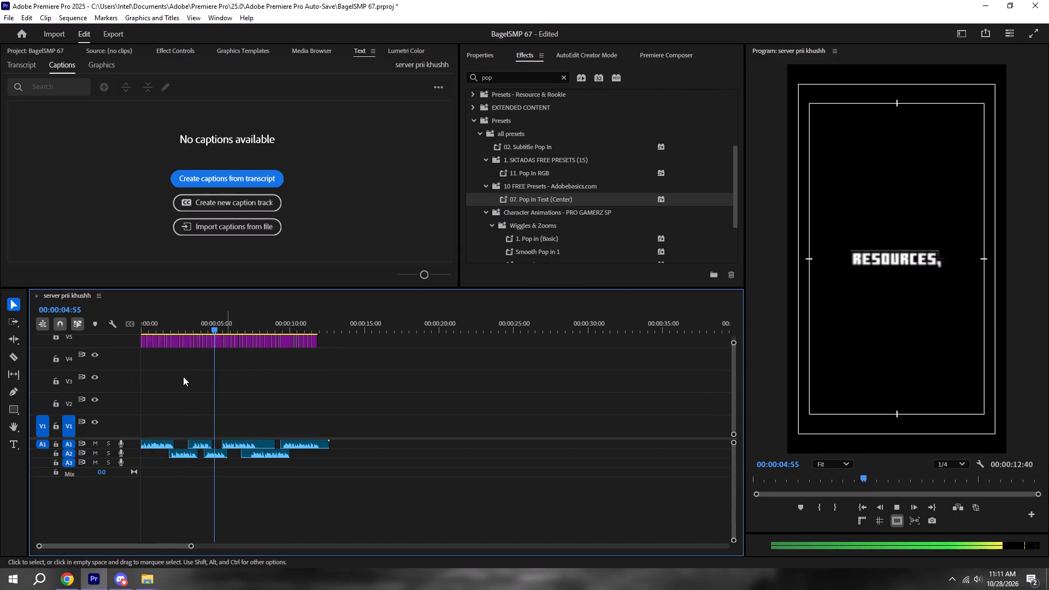
key("ctrl+s")
Return the playhead to the start and reduce the video track heights so V1 through V5 all fit, saving the project.
left_click_drag(162, 328, 20, 327)
scroll(264, 371, "down", 6, "alt")
key("ctrl+s")
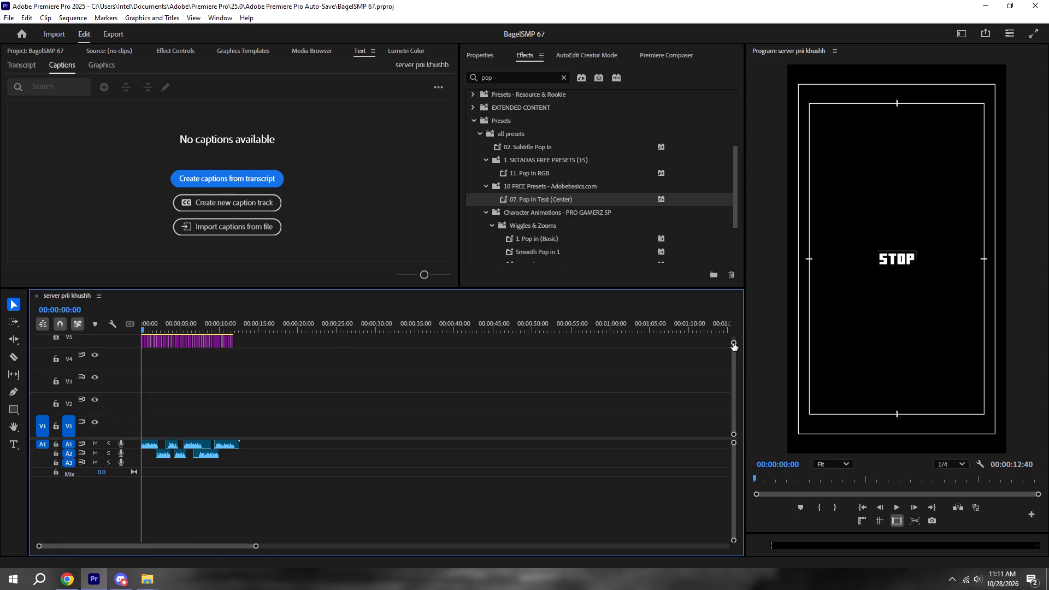
left_click_drag(733, 343, 732, 292)
key("ctrl+s")
Play the opening caption graphics from the start to check them on V5, and save the project.
left_click_drag(411, 386, 399, 389)
key("space")
left_click(327, 363)
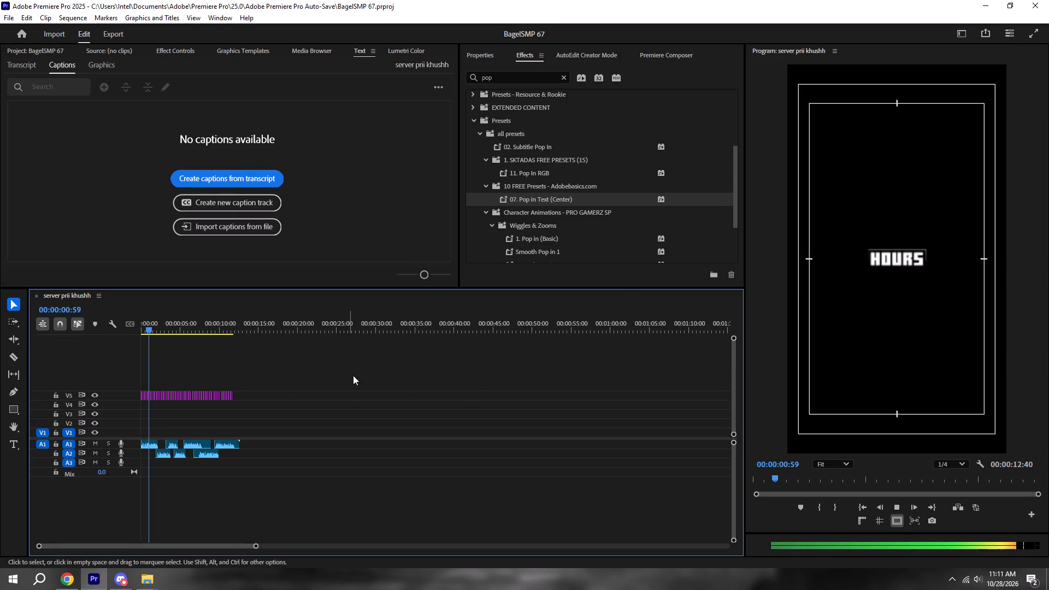
key("ctrl+s")
left_click(349, 407)
key("ctrl+s")
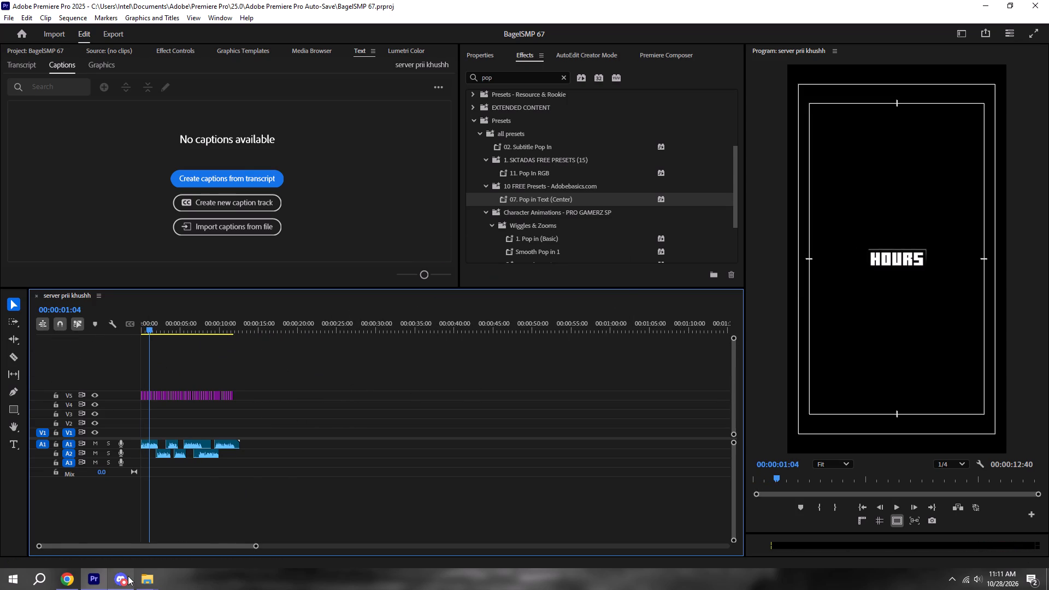
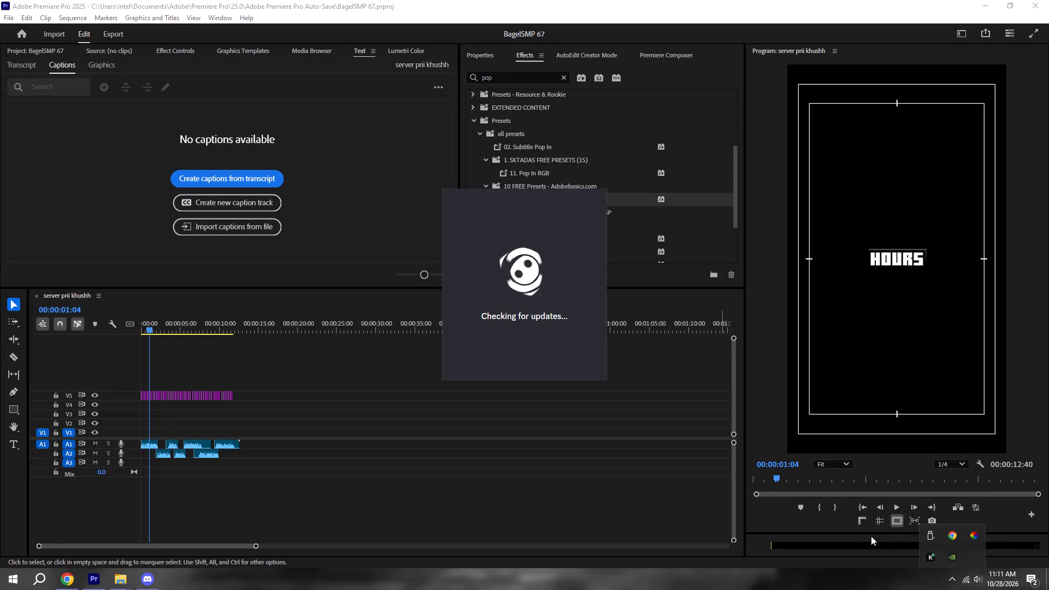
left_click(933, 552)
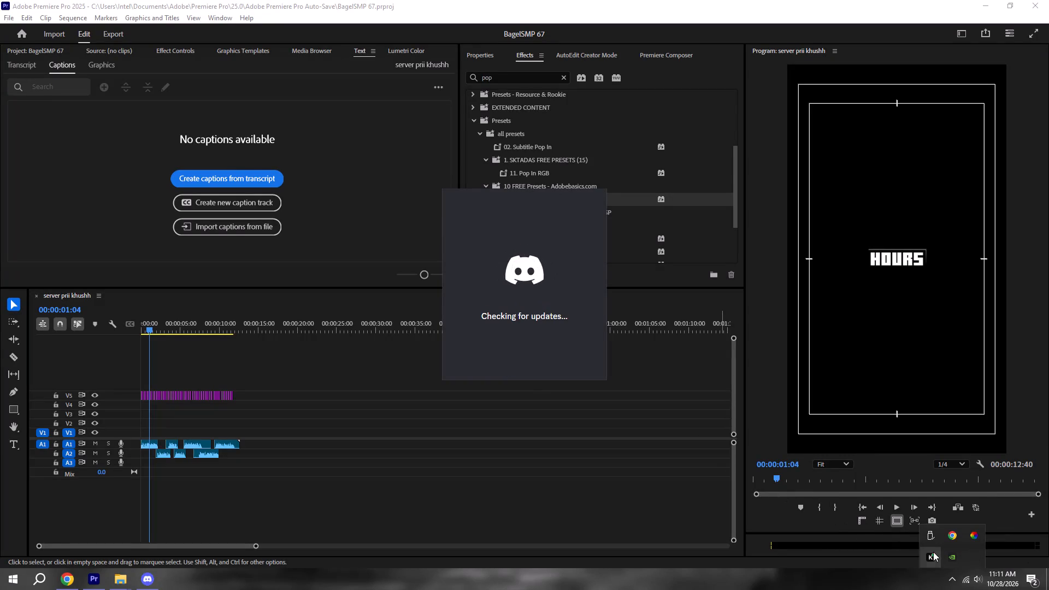
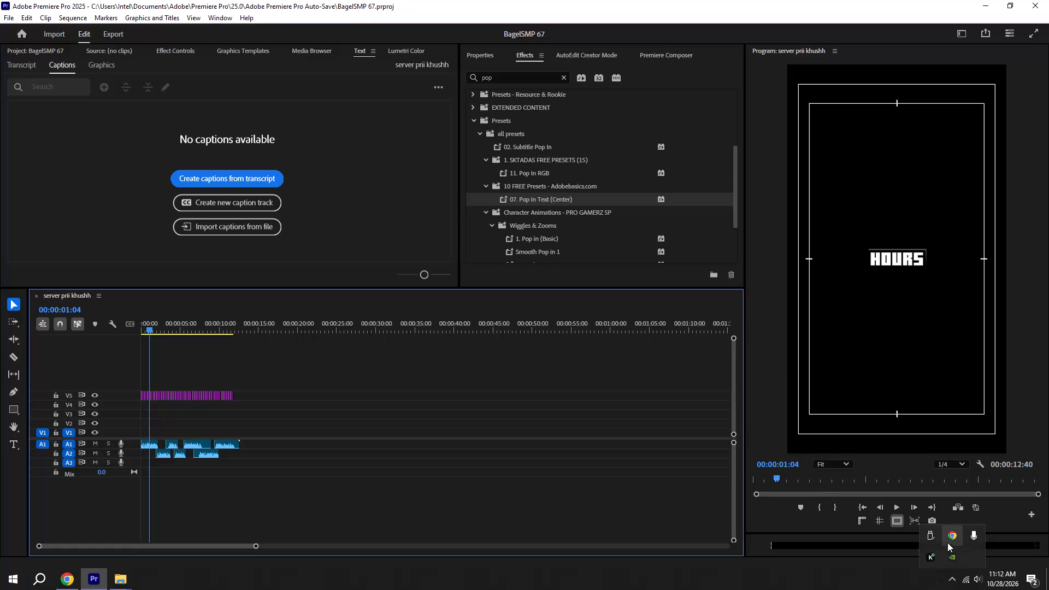
Exit the Google Chrome instance that is running in the background.
right_click(950, 538)
left_click(889, 526)
Save the BagelSMP 67 project and close Premiere Pro.
left_click_drag(520, 458, 511, 459)
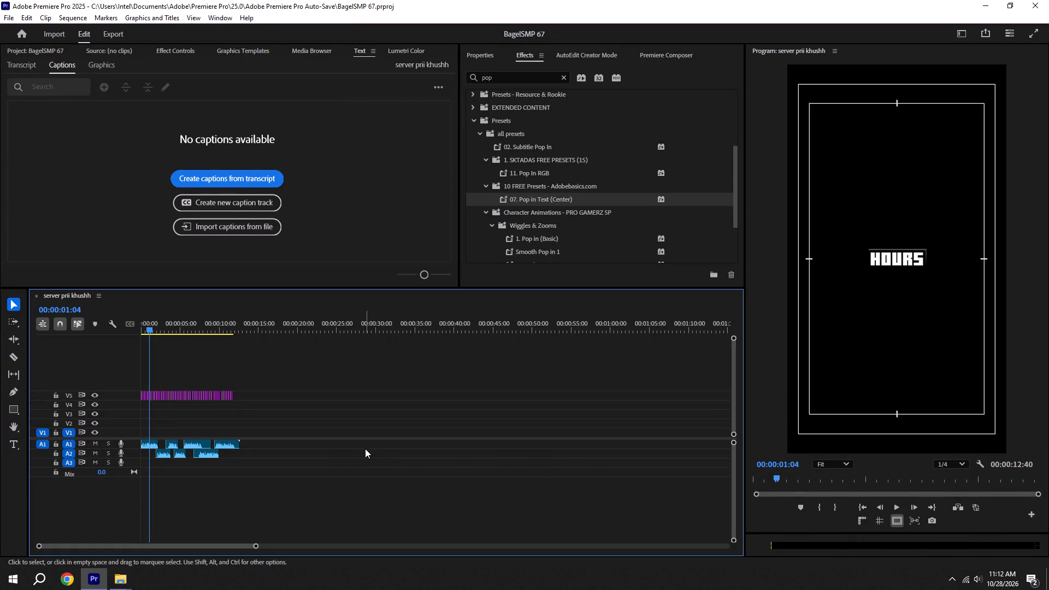
key("ctrl+s")
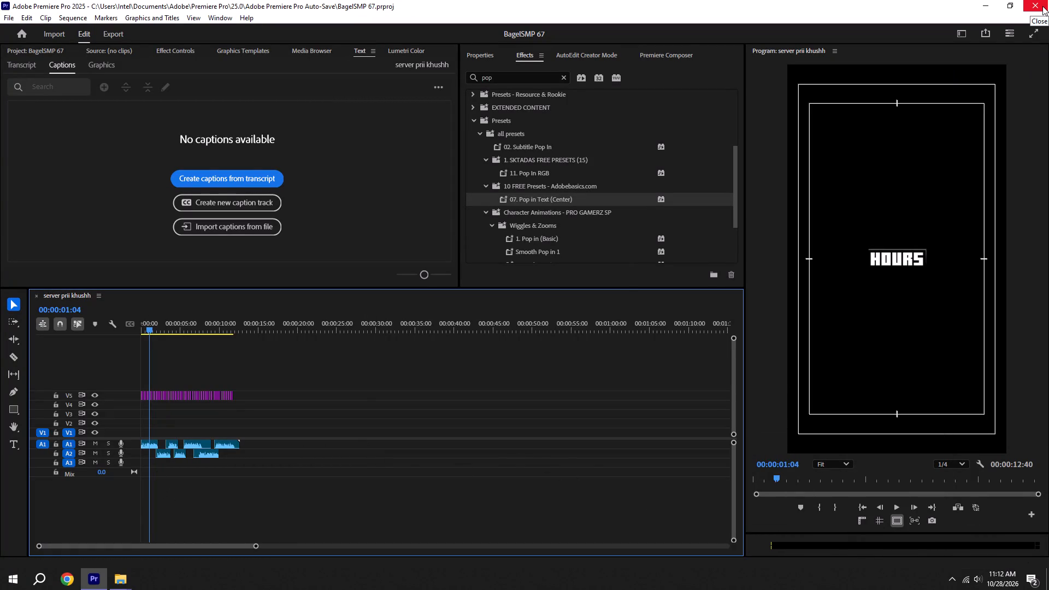
left_click(1042, 6)
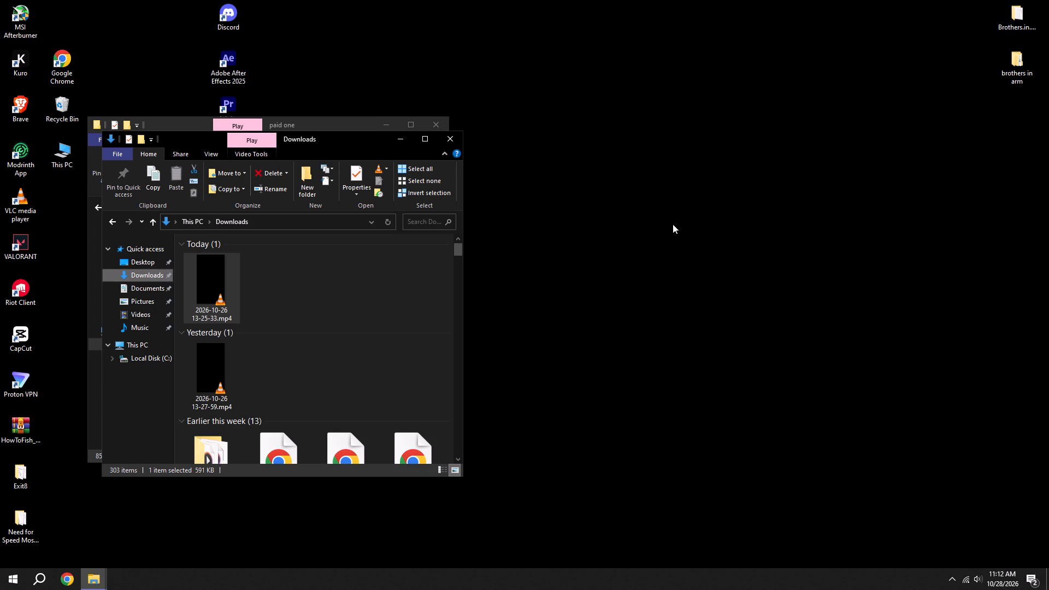
Close the open Downloads and "paid one" folder windows to clear the desktop.
left_click(449, 139)
left_click(432, 121)
left_click_drag(444, 123, 517, 244)
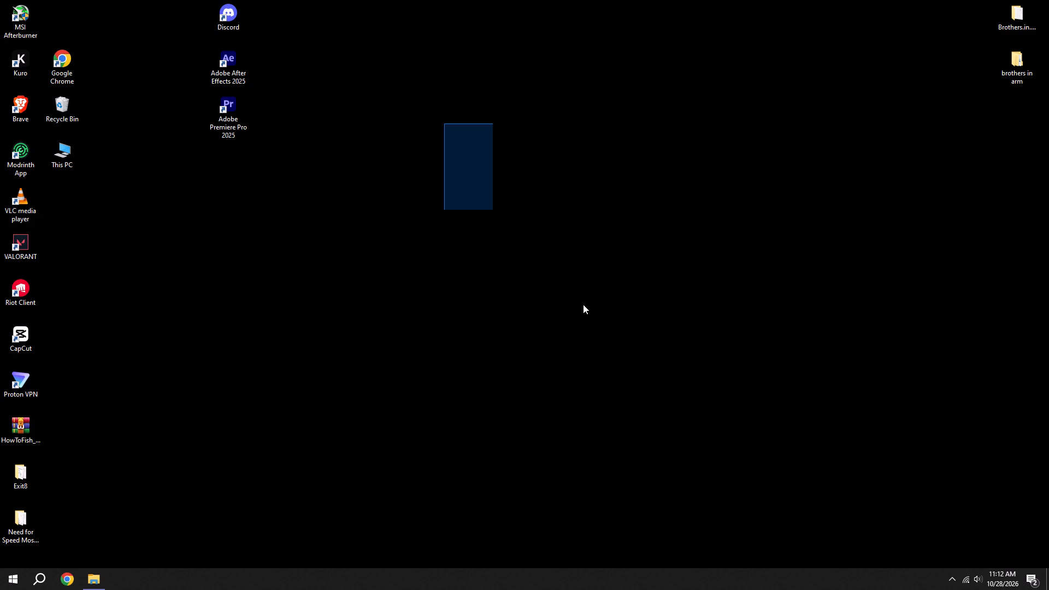
Choose Headphones (ZEB-DUKE PRO Stereo) as the system's audio playback device.
left_click(976, 581)
left_click(994, 527)
left_click(948, 477)
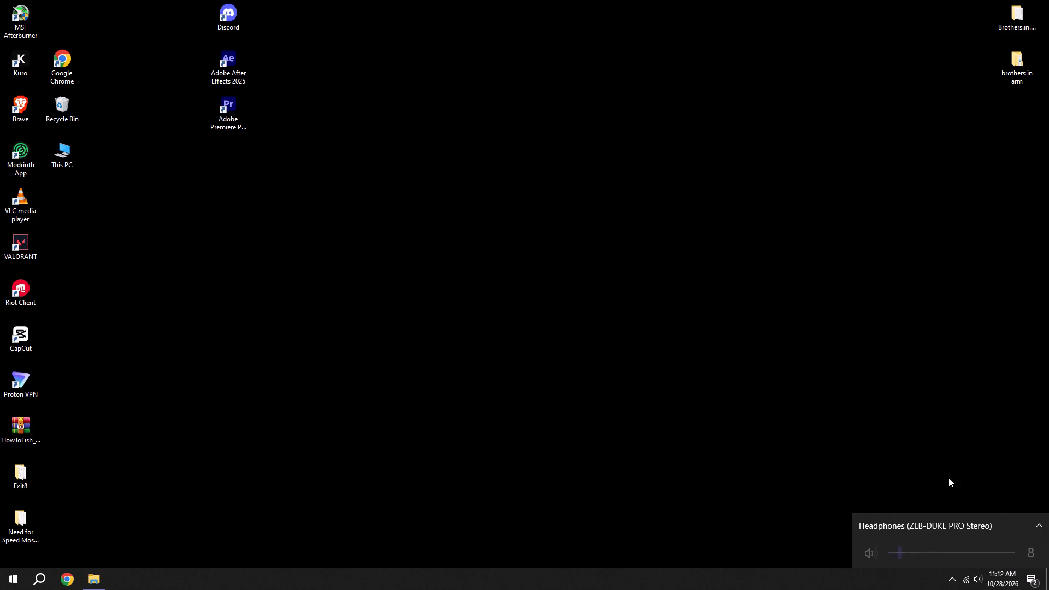
left_click(887, 453)
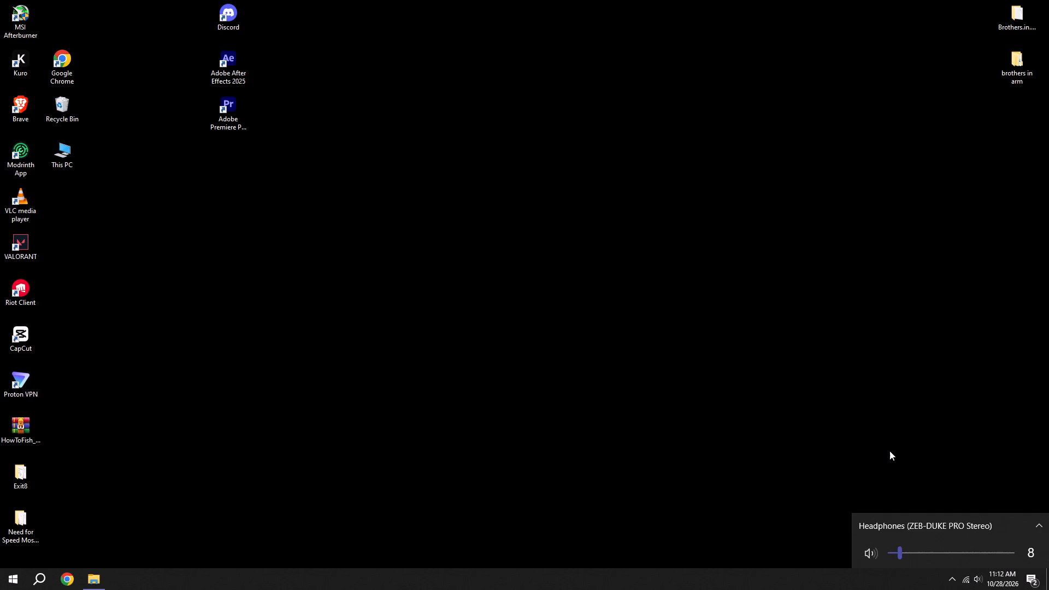
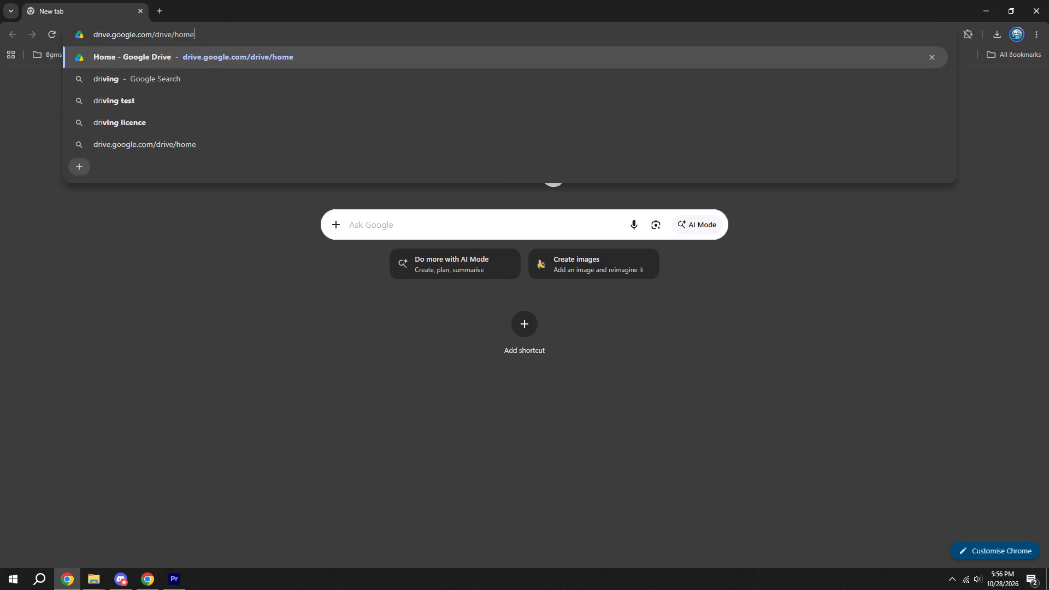
key("Return")
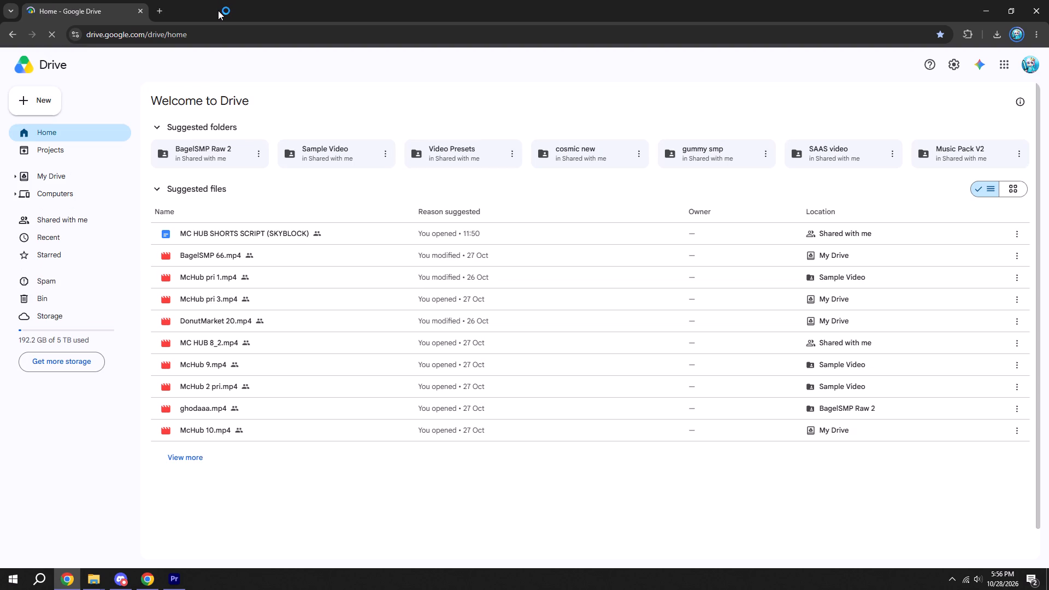
key("ctrl+s")
key("ctrl+a")
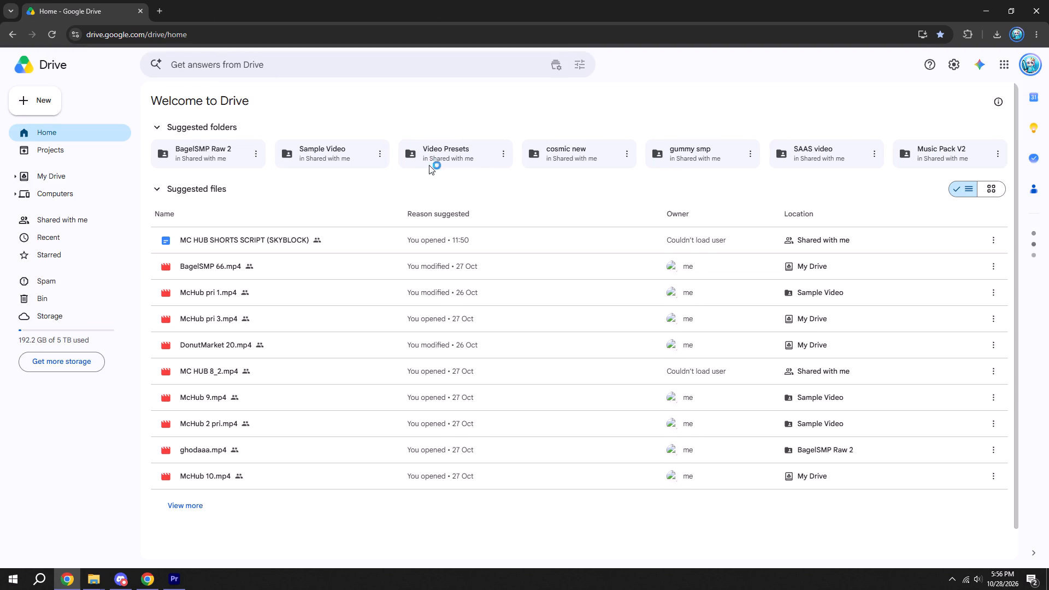
left_click(382, 4)
double_click(245, 237)
Switch to Premiere Pro and create a new project named McHub pri 4, skipping the media import.
left_click(175, 581)
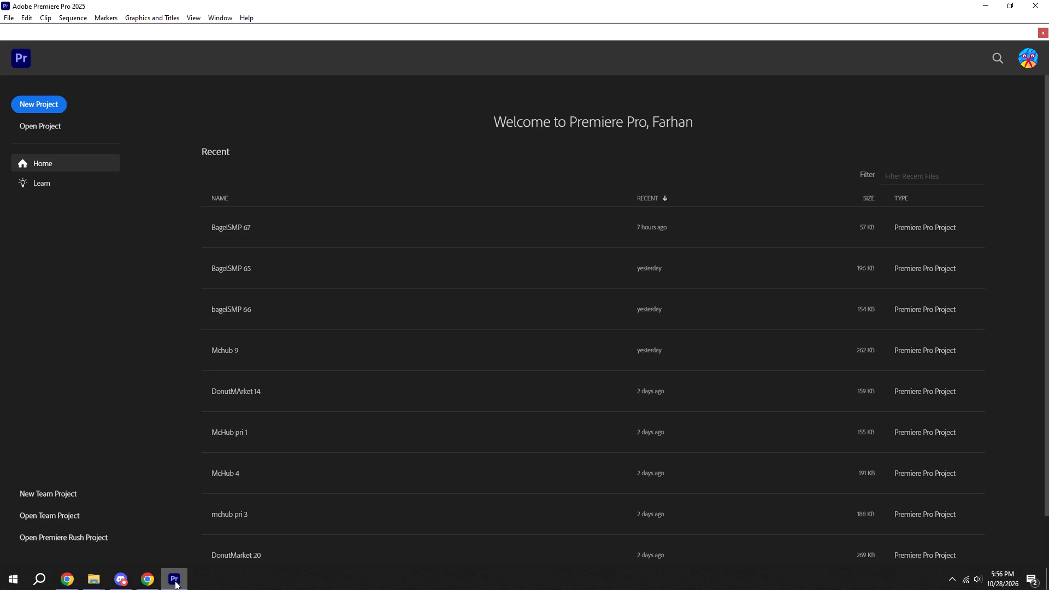
left_click(38, 107)
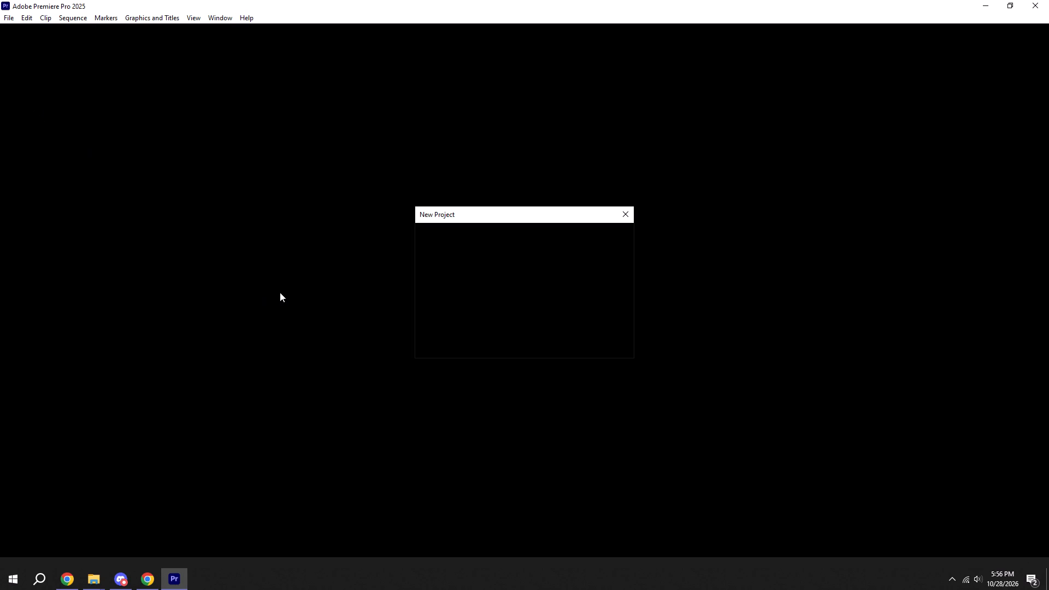
key("BackSpace")
type("McHub pri 4")
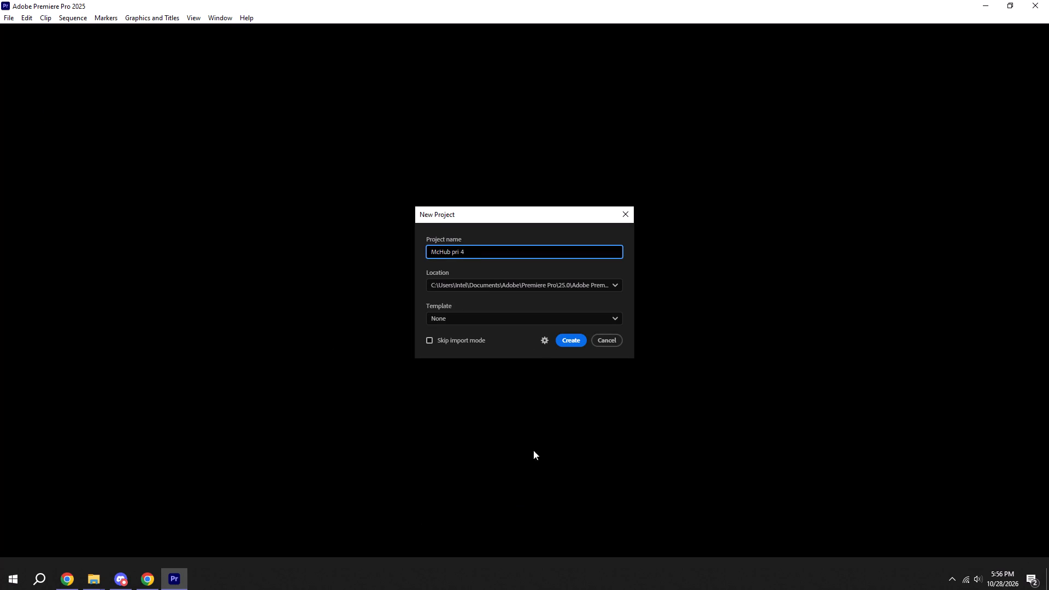
left_click(562, 331)
left_click(562, 345)
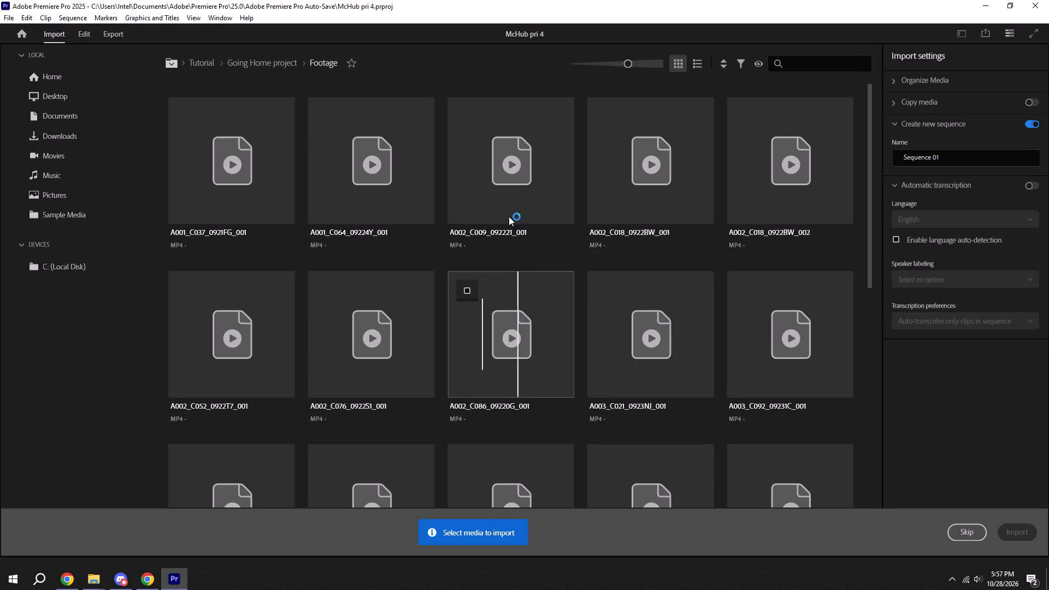
left_click(958, 525)
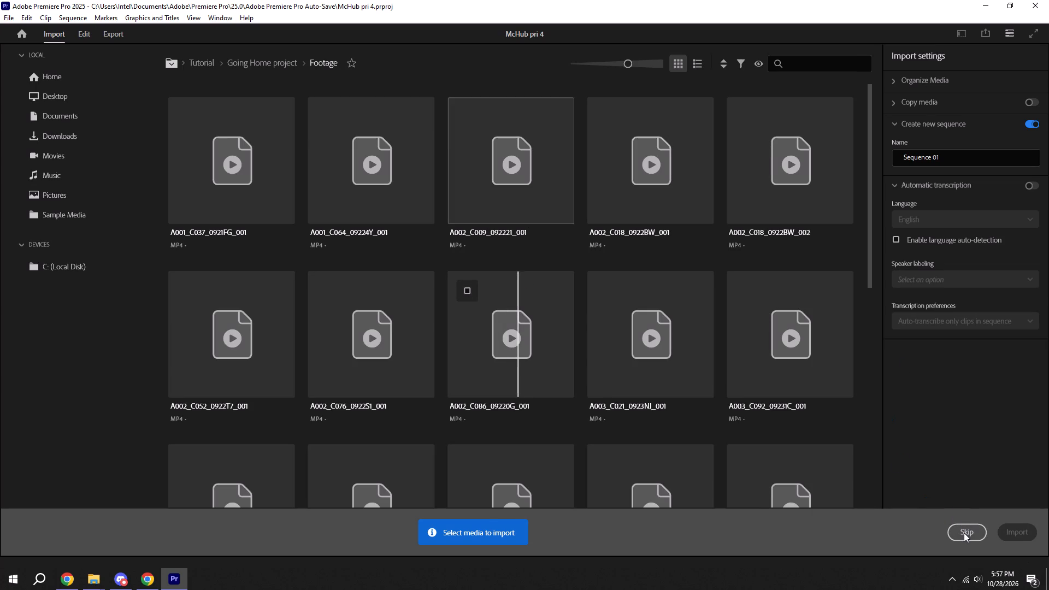
left_click(964, 533)
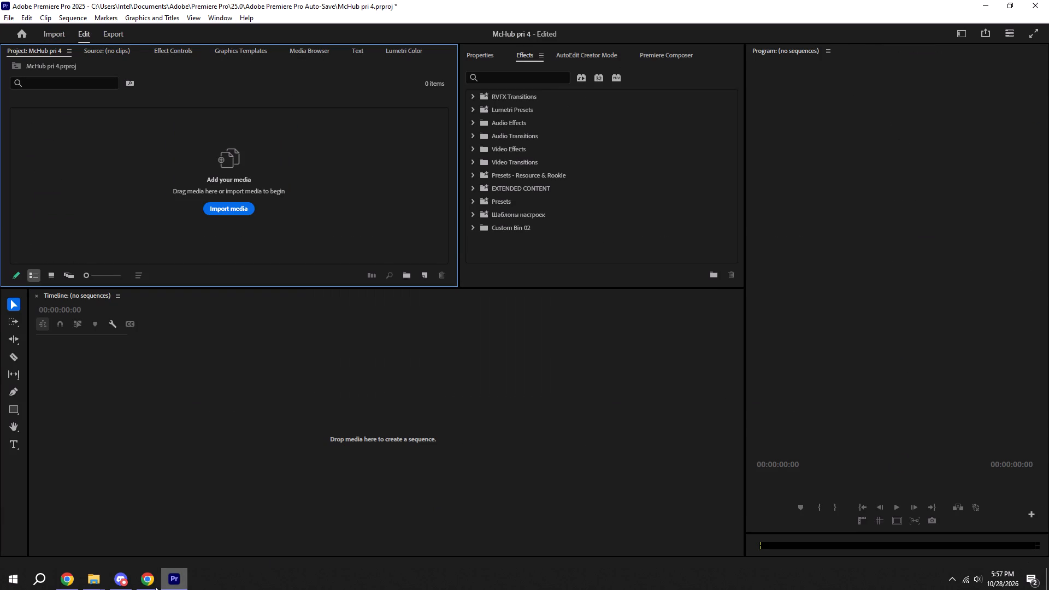
Create a sequence from spawnn pri.mp4, found in the "paid one" folder inside New Video on drive C.
double_click(260, 305)
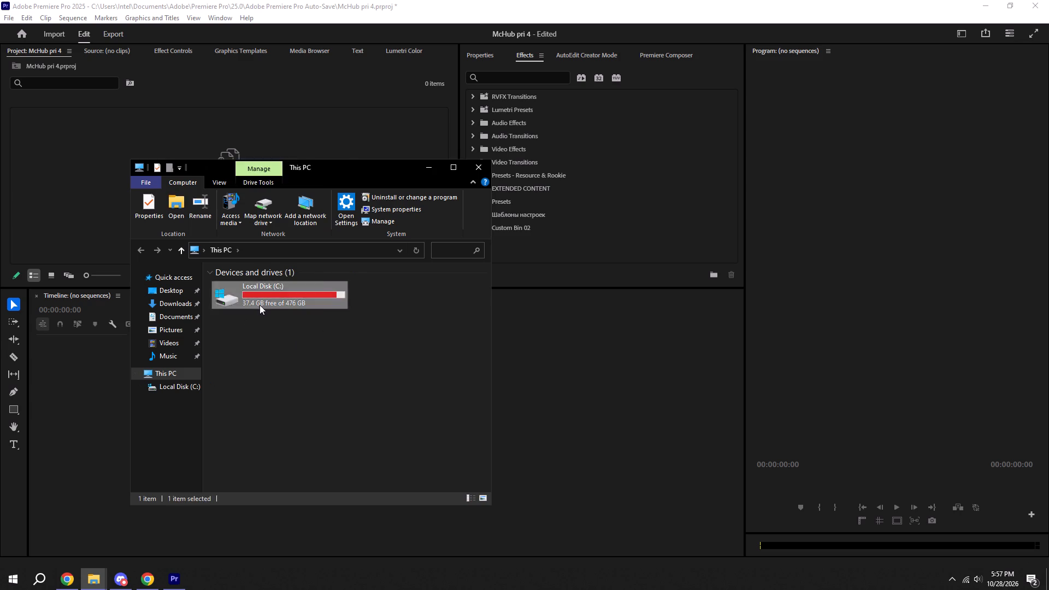
double_click(270, 414)
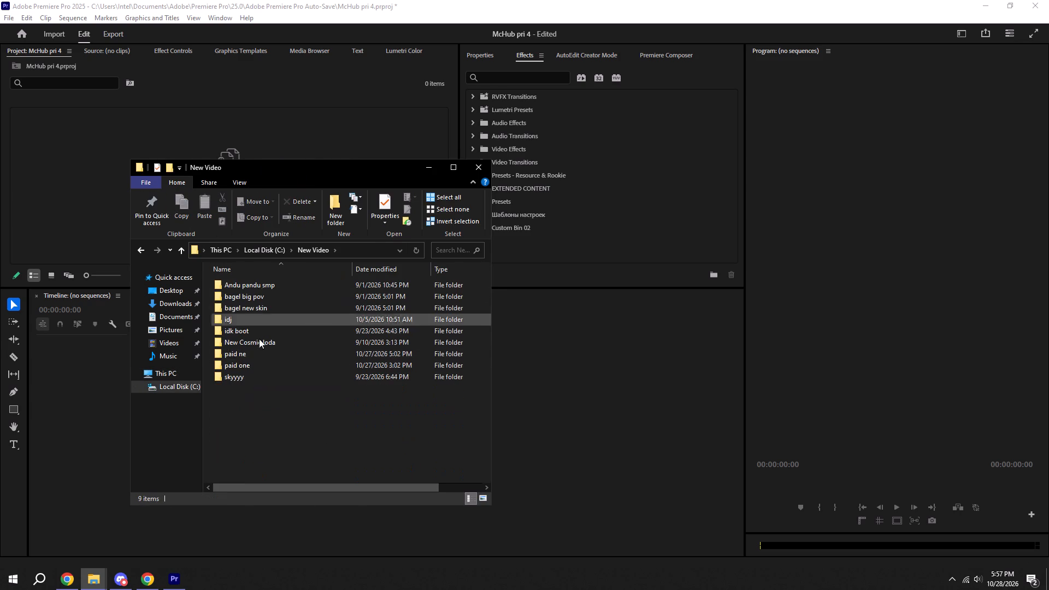
double_click(262, 367)
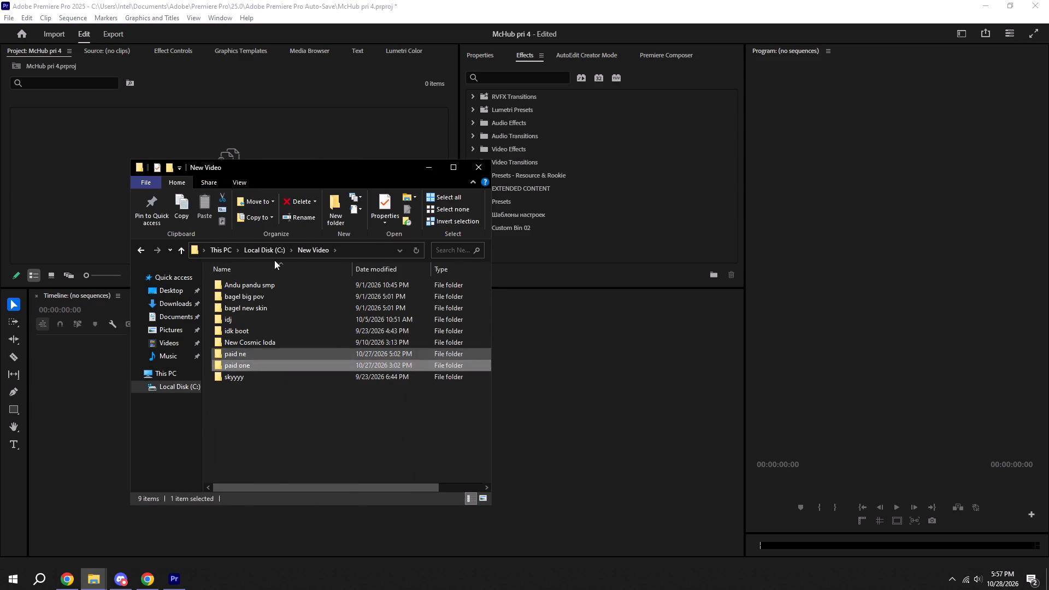
left_click_drag(255, 279, 109, 438)
left_click(97, 436)
left_click(96, 462)
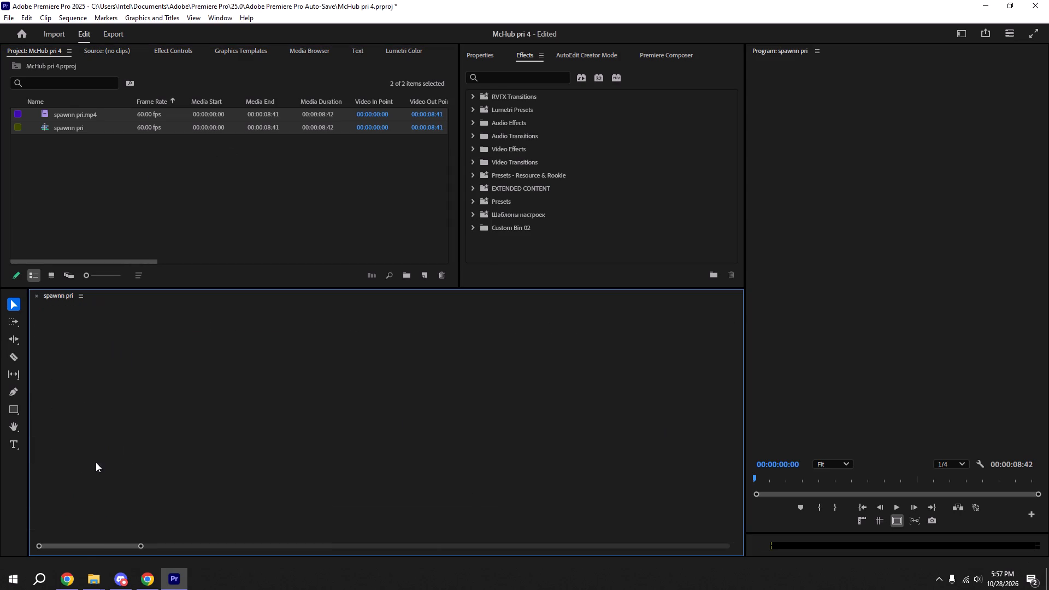
Delete the spawnn pri clip from the timeline to leave the sequence empty, and save the project.
left_click_drag(252, 481, 207, 350)
key("BackSpace")
key("ctrl+s")
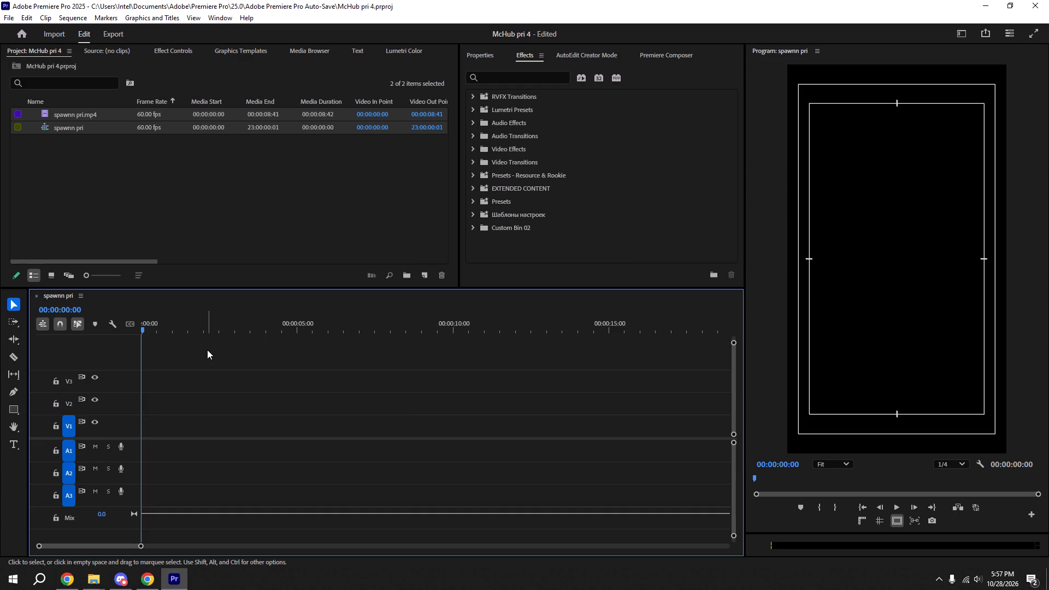
key("ctrl+s")
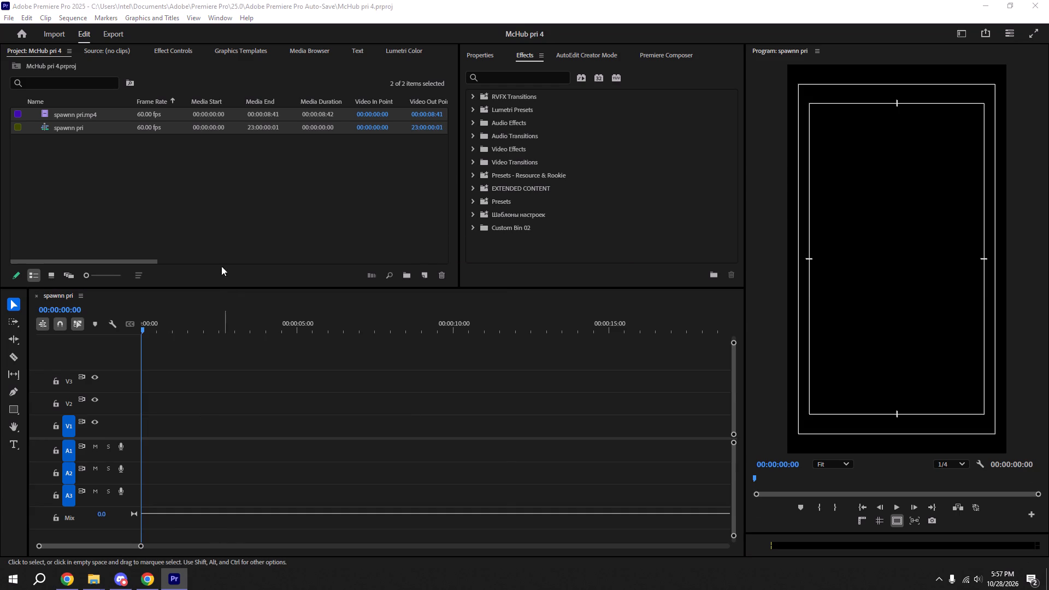
Add MC HUB PRISON 4.mp3 from the Downloads folder to audio track A1, starting at the beginning of the sequence.
left_click(195, 305)
left_click(188, 316)
left_click_drag(342, 187, 390, 166)
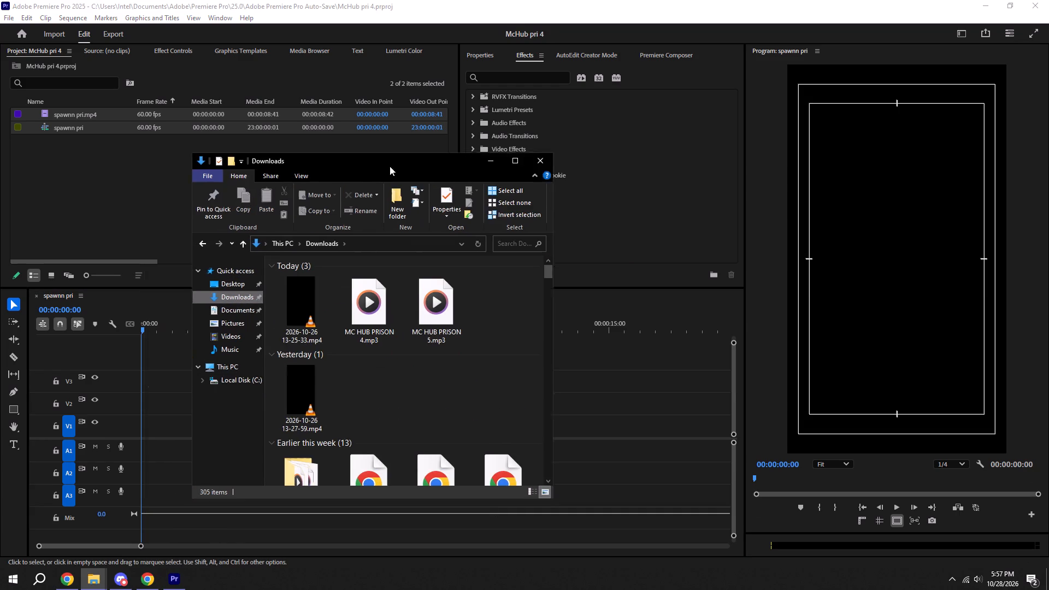
left_click_drag(390, 166, 601, 91)
left_click_drag(596, 232, 160, 445)
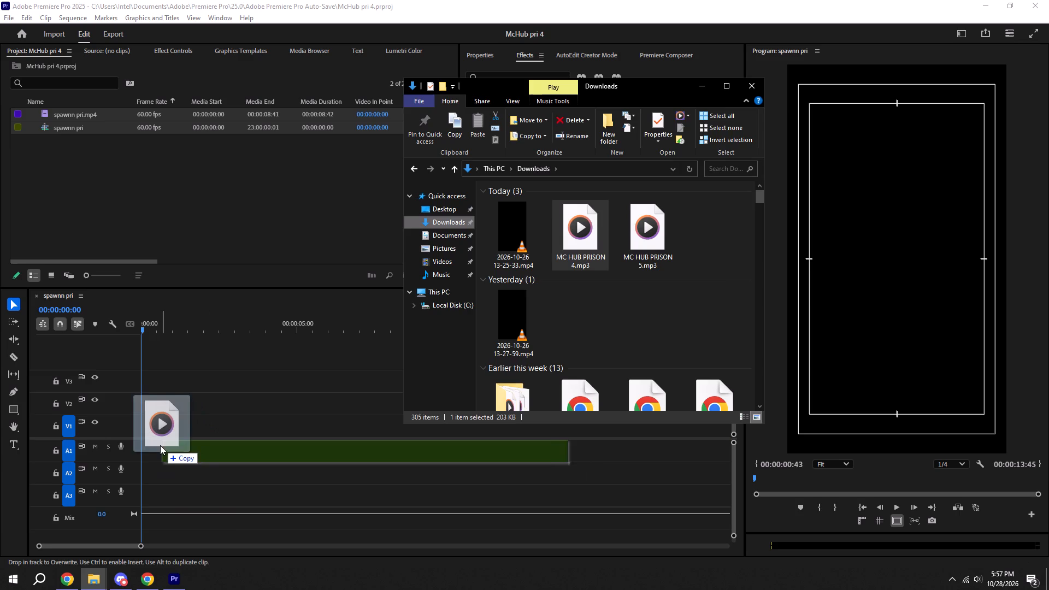
left_click_drag(160, 445, 152, 446)
left_click(229, 506)
left_click_drag(201, 446, 148, 446)
Play the opening of the MC HUB PRISON 4.mp3 clip and raise its volume, trying 5 dB and settling on 4 dB.
scroll(182, 450, "up", 10, "alt")
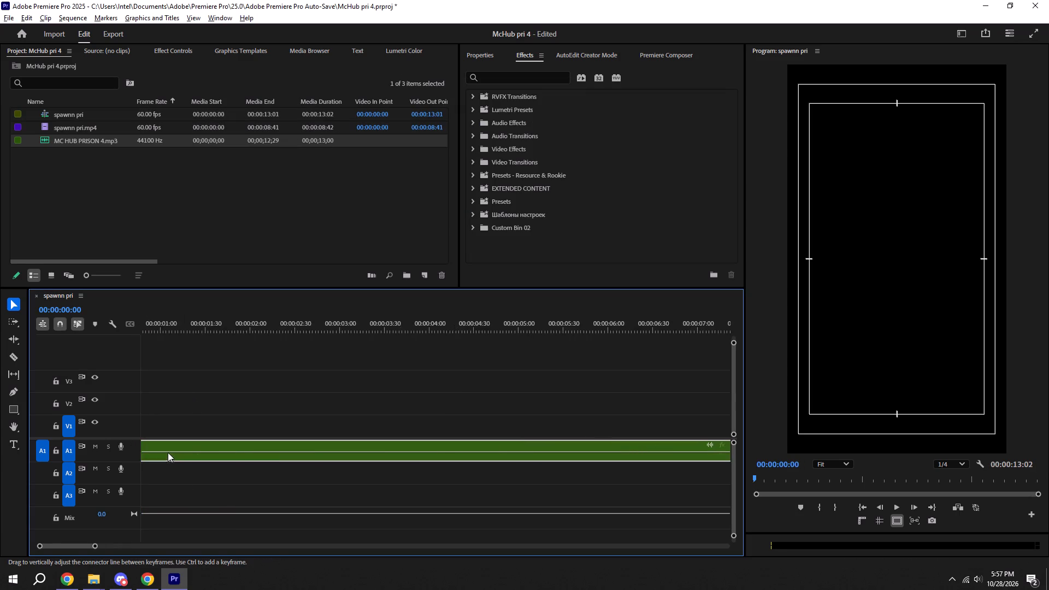
scroll(168, 452, "up", 13, "alt")
key("space")
left_click(482, 55)
key("space")
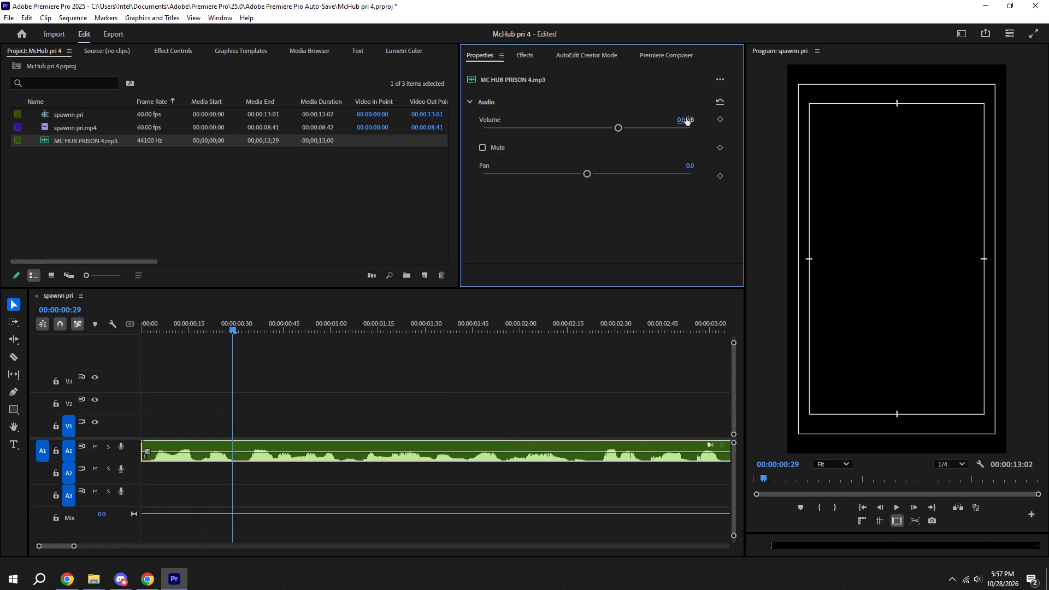
left_click(687, 117)
key("BackSpace")
key("5")
key("Return")
key("ctrl+s")
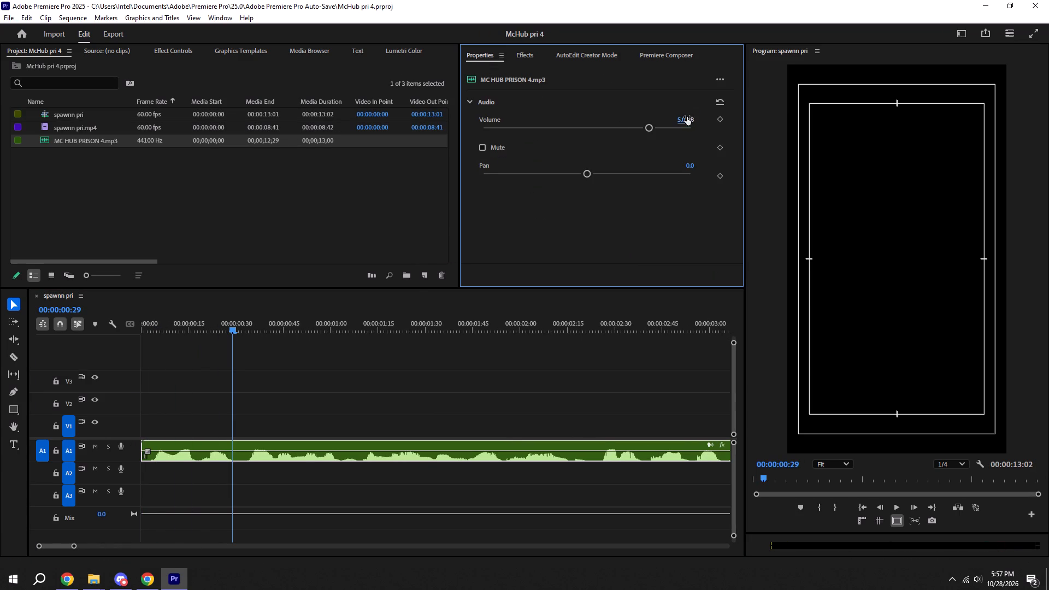
key("BackSpace")
key("4")
key("Return")
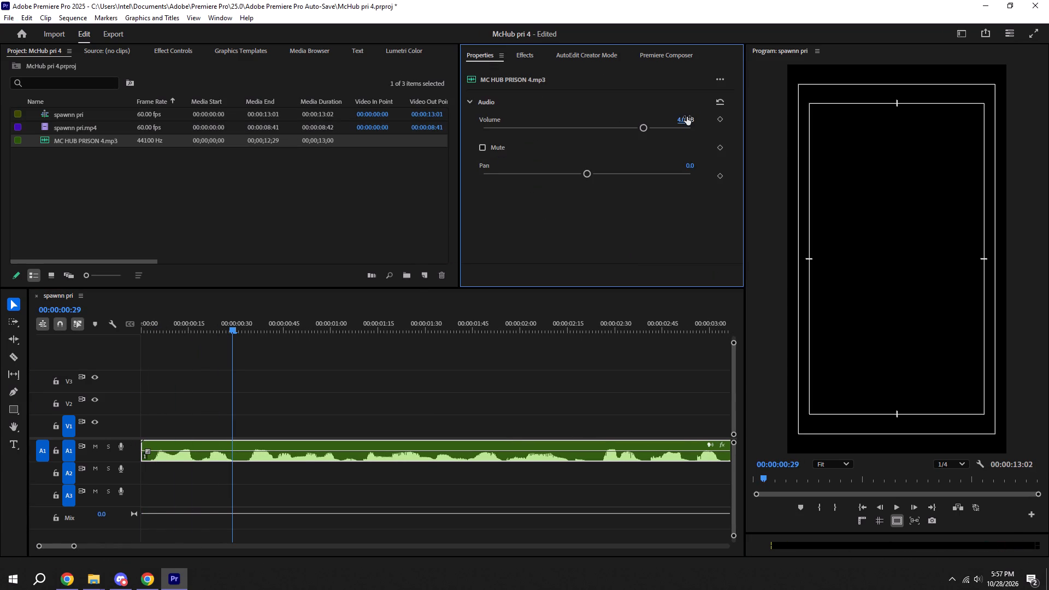
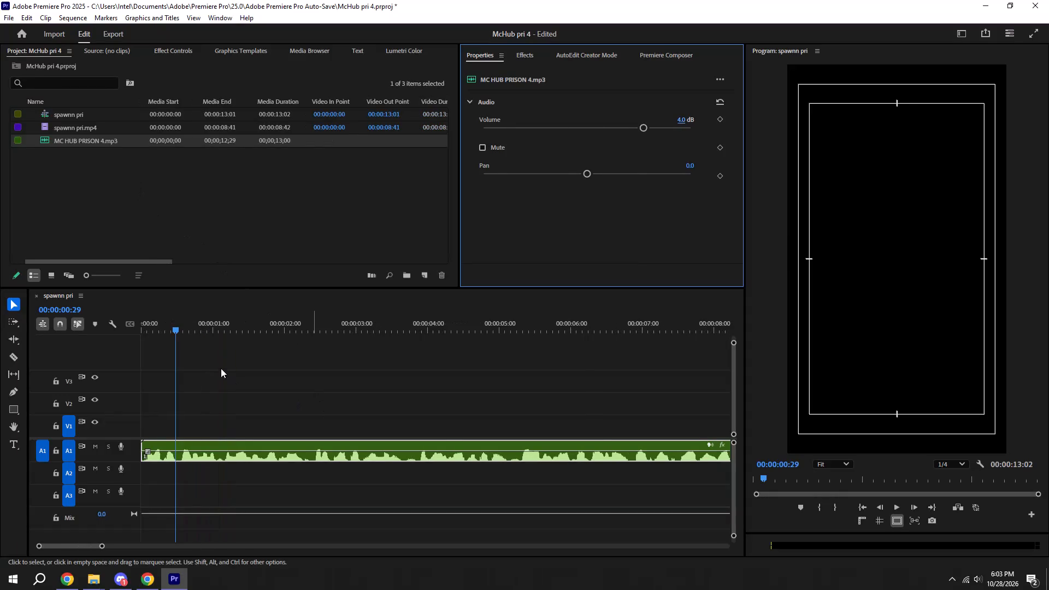
Split the MC HUB PRISON 4 voiceover at about 2:21 and move the remainder to A2, overlapping the first segment by about 21 frames.
key("ctrl+s")
left_click_drag(188, 329, 29, 337)
key("space")
scroll(258, 408, "down", 9, "alt")
scroll(229, 420, "up", 5)
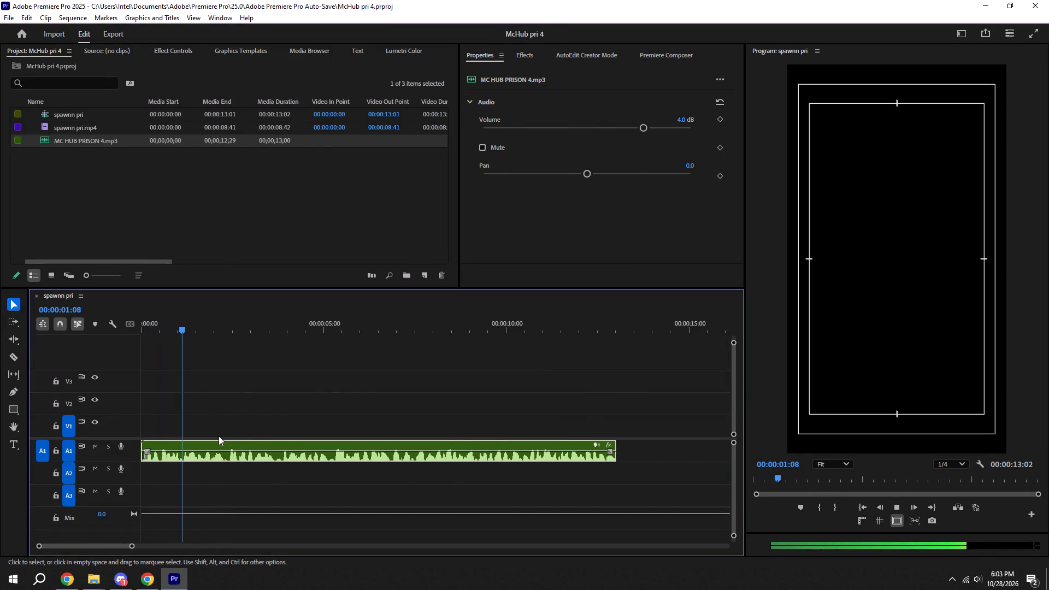
scroll(219, 436, "up", 17)
key("space")
scroll(247, 477, "up", 6)
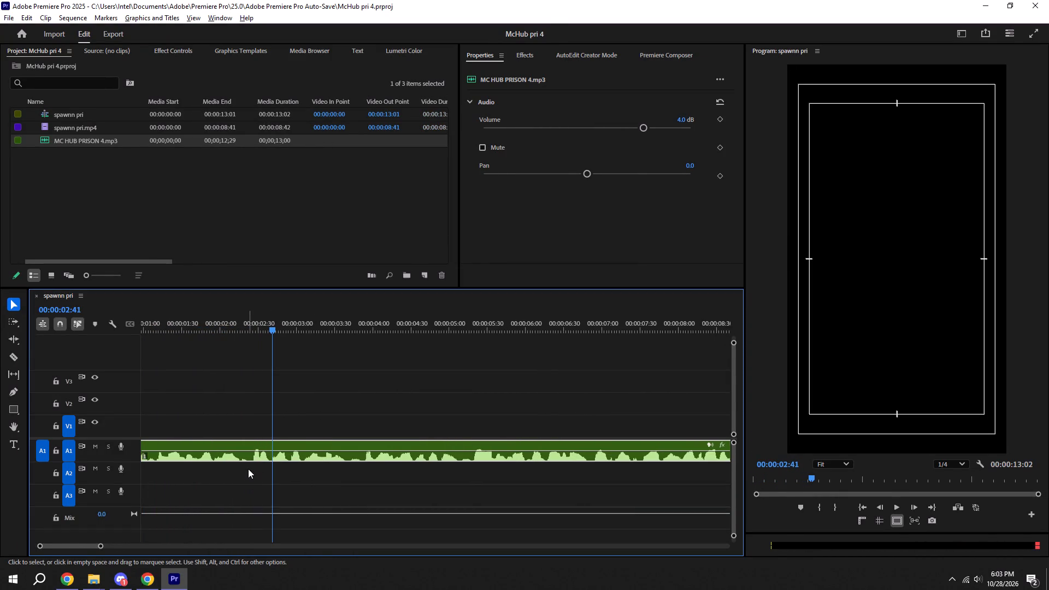
key("ctrl+s")
scroll(251, 456, "up", 5)
key("c")
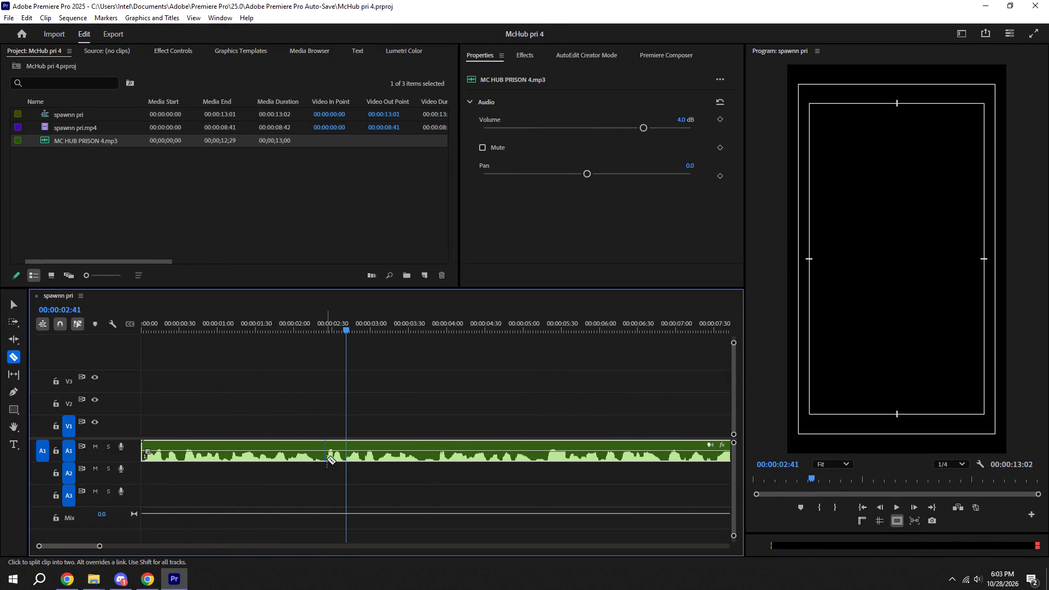
left_click(322, 458)
key("v")
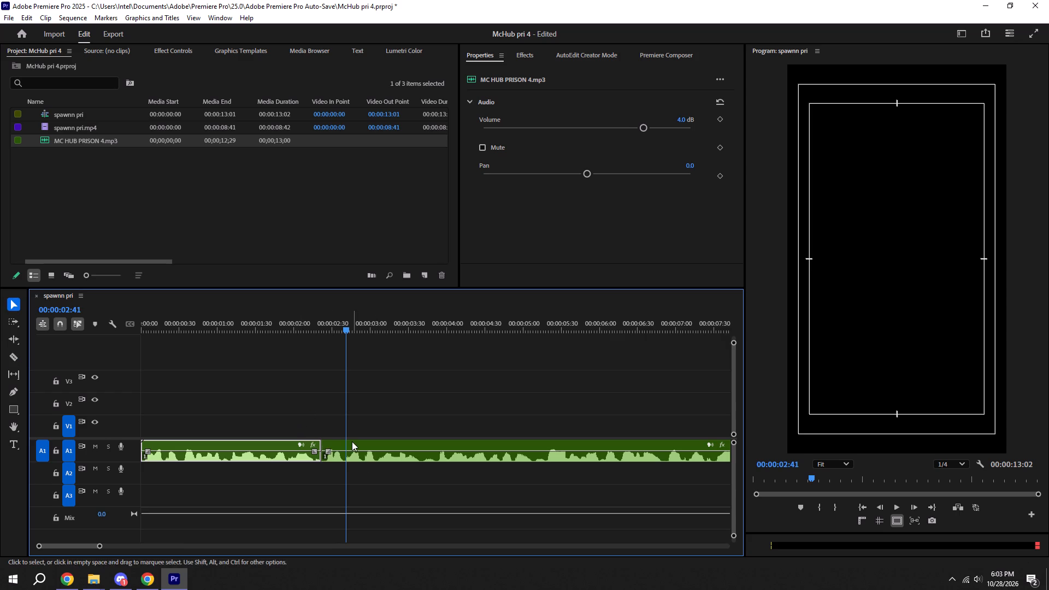
left_click_drag(352, 441, 325, 468)
key("ctrl+s")
scroll(308, 464, "up", 6)
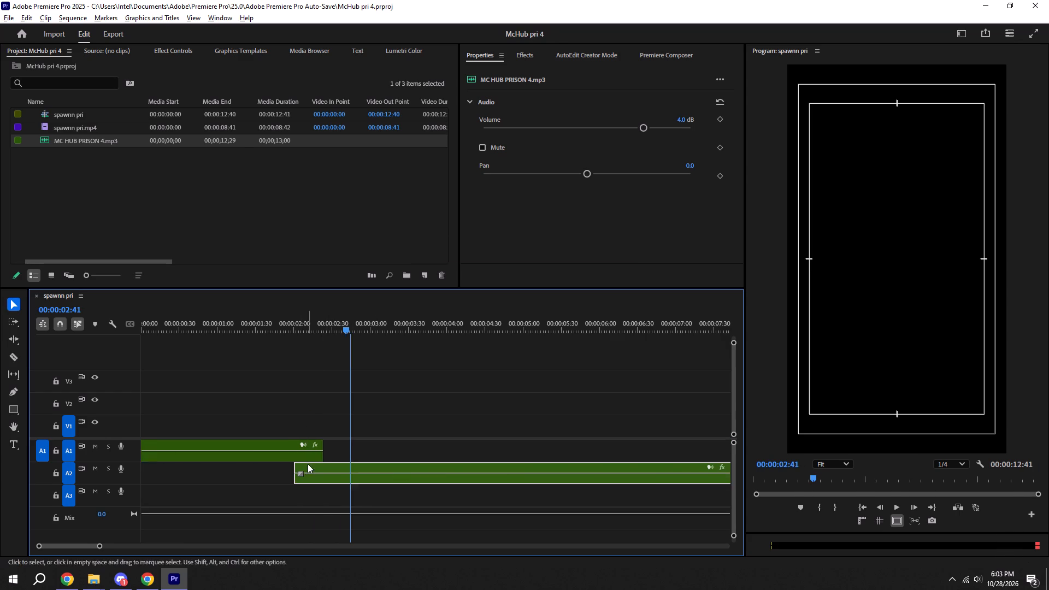
left_click(250, 326)
key("space")
key("space")
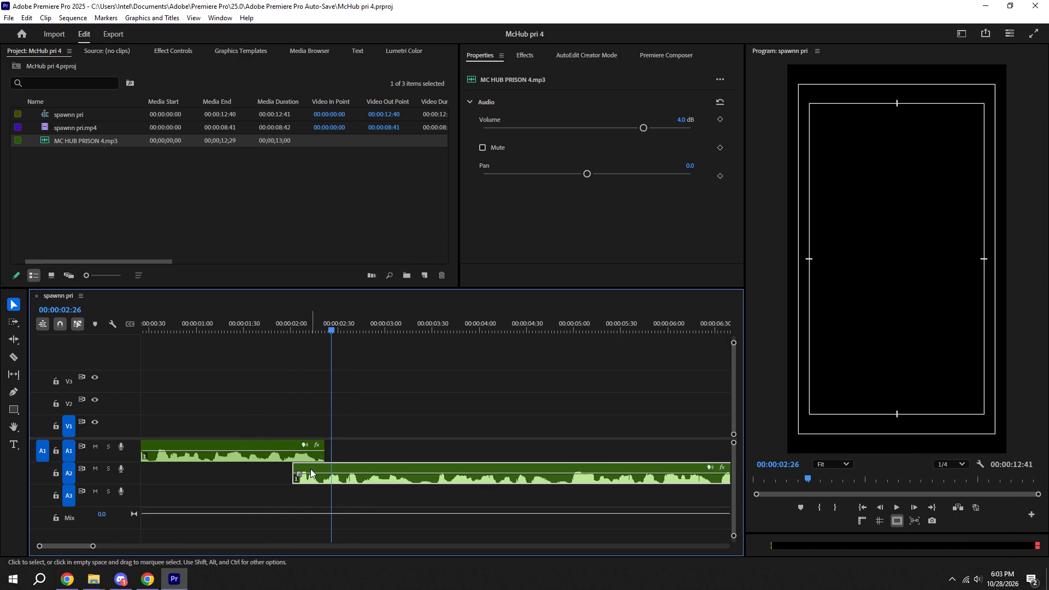
Add a short audio fade-in at the start of the voiceover segment on A2 and save the project.
left_click_drag(302, 473, 309, 471)
key("ctrl+s")
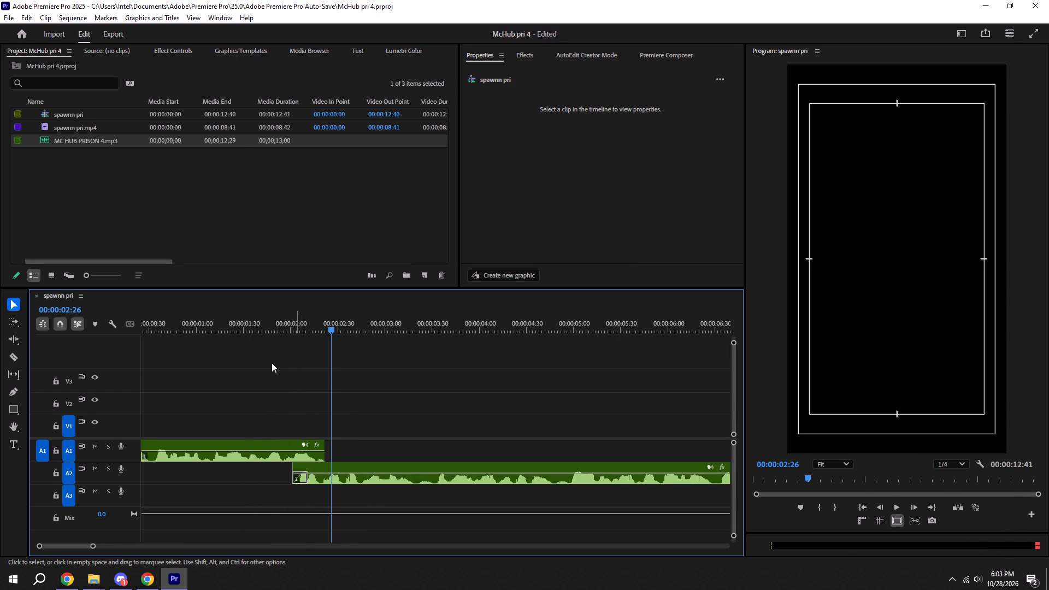
Split the A2 voiceover segment at about 3:31 and move the remainder to A1, overlapping by about 19 frames.
left_click(263, 322)
key("space")
key("space")
key("space")
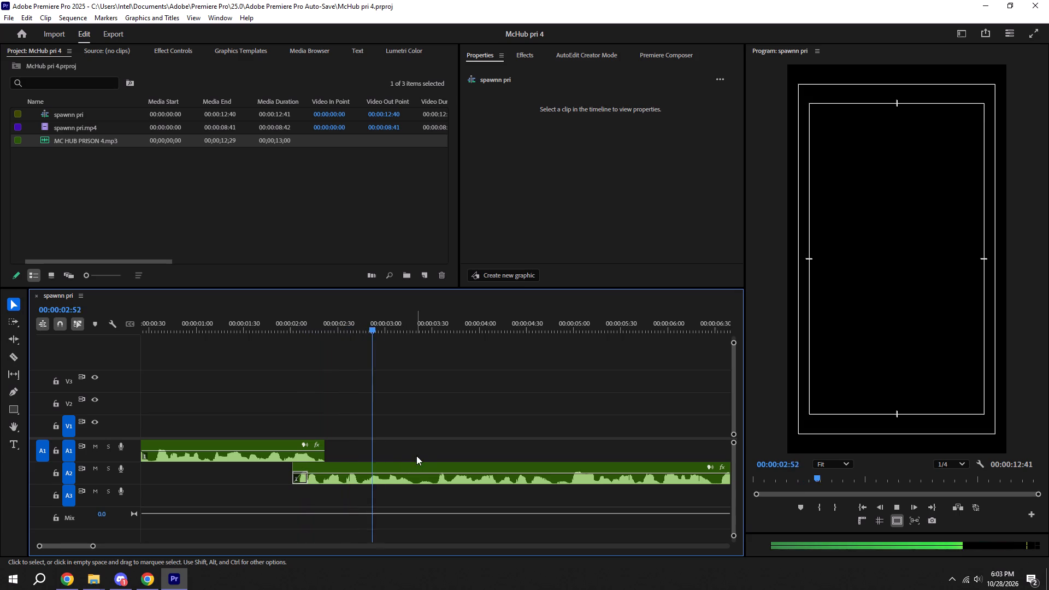
key("c")
scroll(497, 488, "down", 5, "alt")
key("space")
scroll(345, 474, "up", 11)
key("ctrl+s")
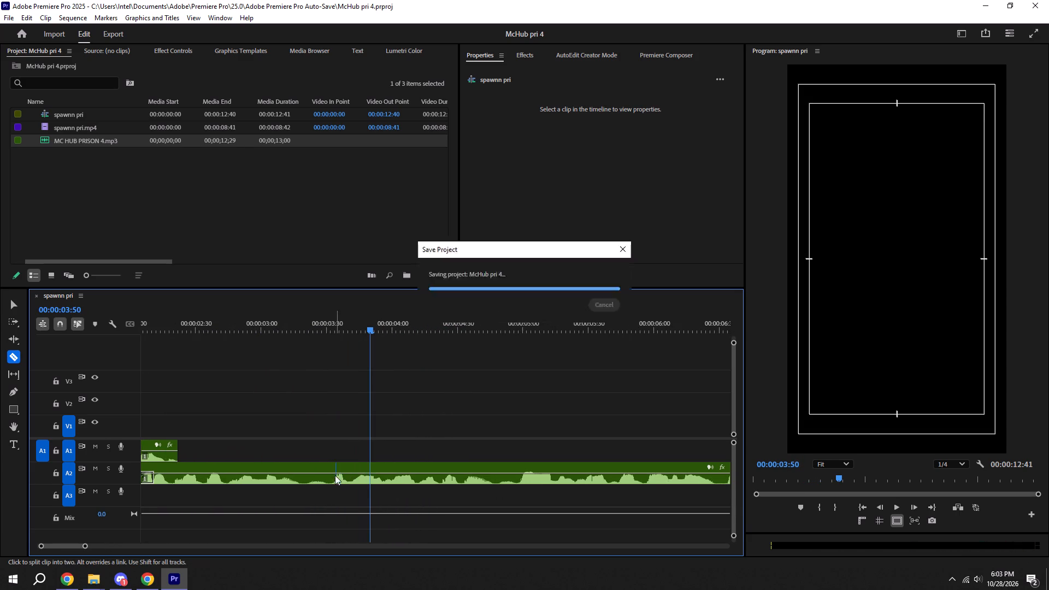
left_click(328, 476)
key("v")
left_click_drag(359, 467, 357, 466)
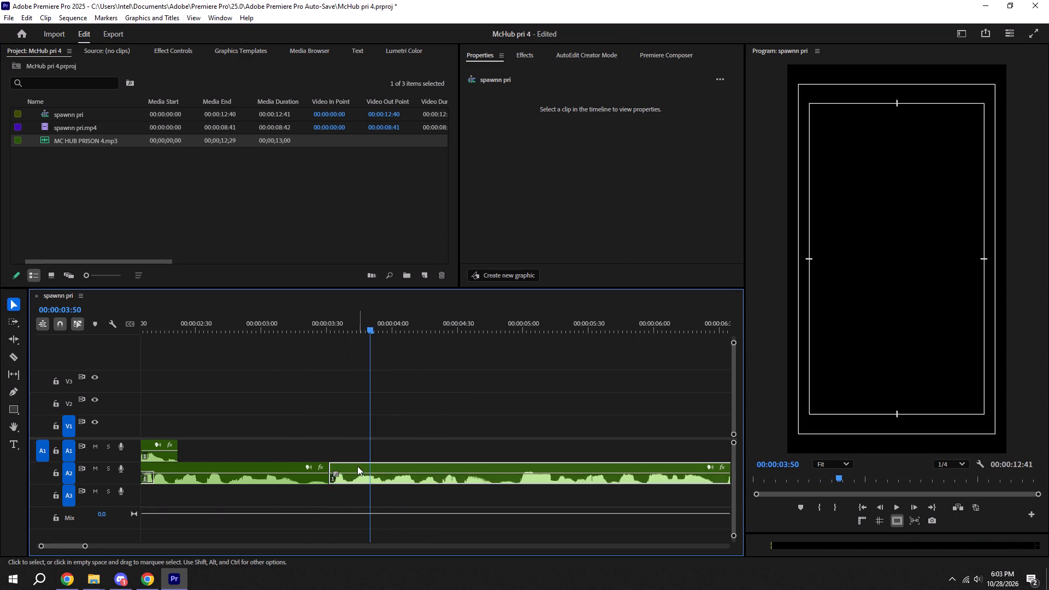
left_click_drag(357, 466, 317, 457)
Split the last A1 voiceover segment at about 4:29, move the remainder to A2 with about 19 frames of overlap, and save.
left_click(234, 327)
key("space")
scroll(328, 406, "down", 4, "alt")
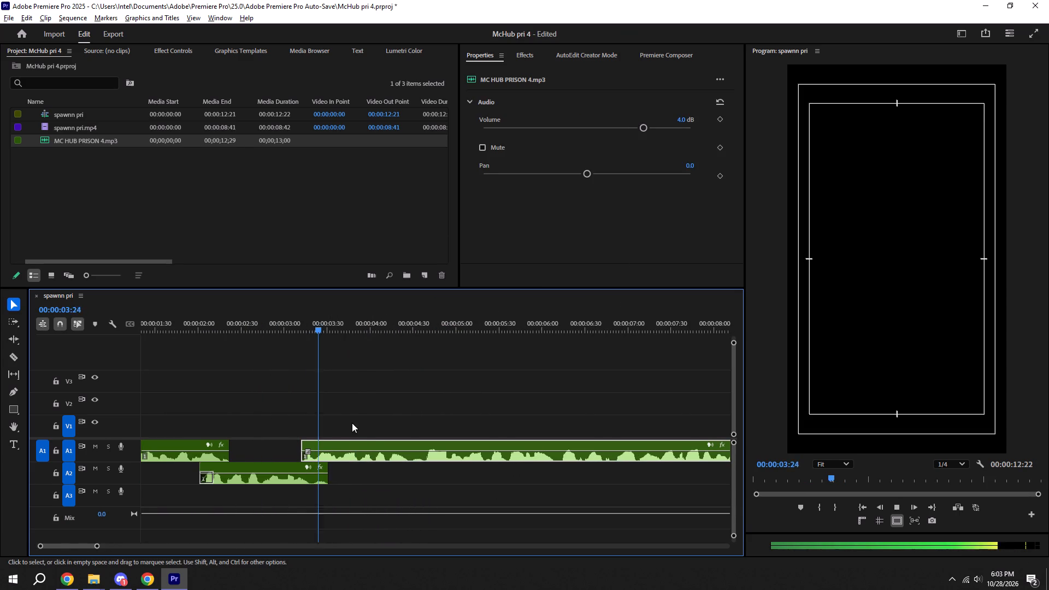
key("c")
key("space")
left_click(411, 460)
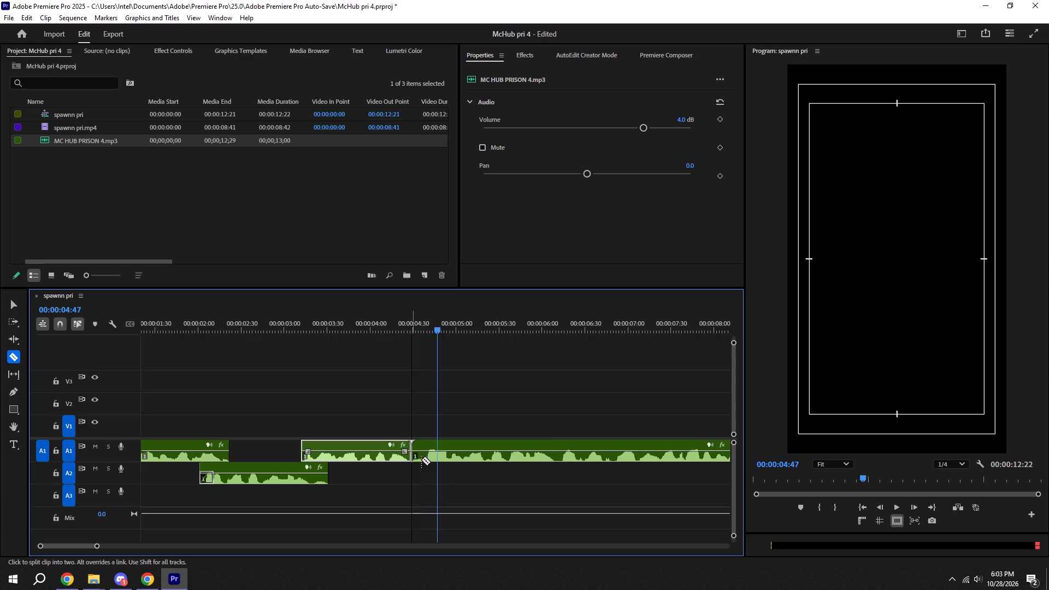
key("v")
left_click_drag(433, 441, 406, 472)
key("ctrl+s")
Split the last A2 voiceover segment at about 5:53, move the remainder to A1 with about 10 frames of overlap, and save.
left_click(360, 335)
left_click(359, 326)
key("space")
scroll(393, 382, "down", 6, "alt")
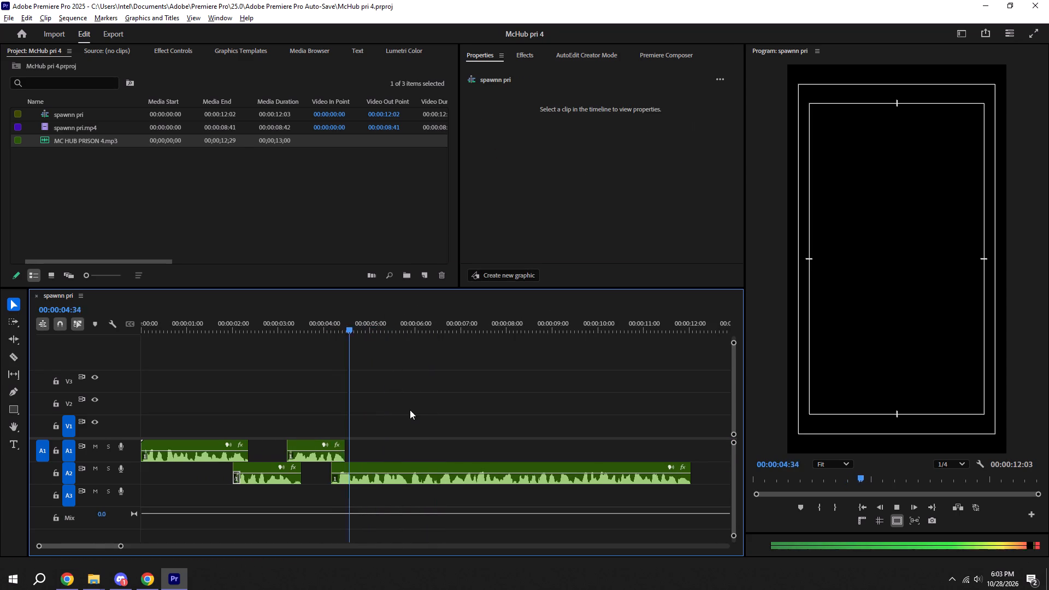
key("c")
scroll(427, 458, "up", 5, "alt")
key("space")
left_click(398, 481)
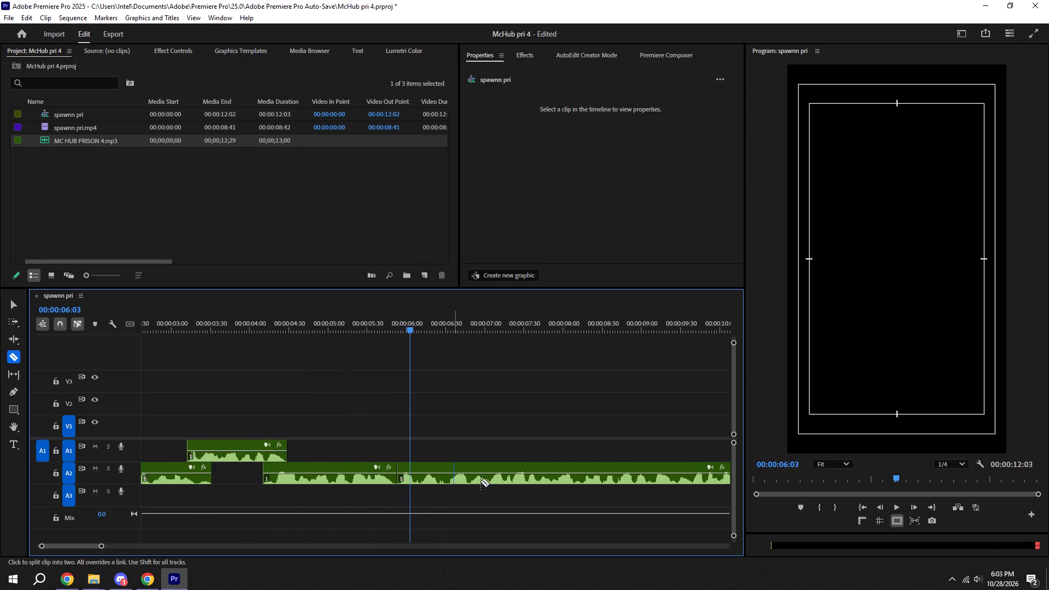
key("v")
left_click_drag(409, 468, 389, 457)
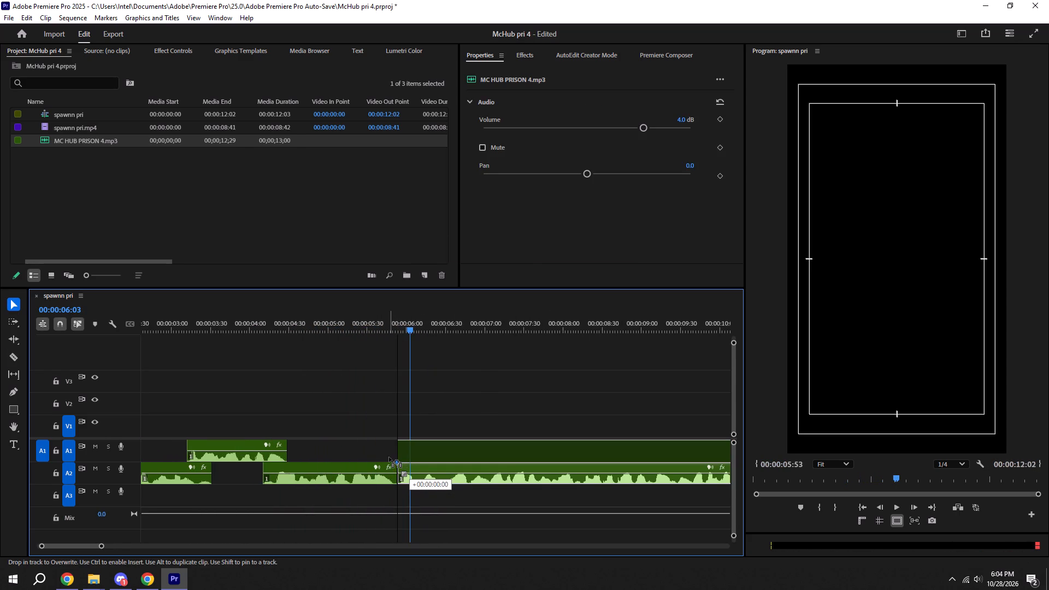
left_click_drag(389, 457, 387, 457)
left_click_drag(421, 444, 409, 444)
key("ctrl+s")
Listen to the latest voiceover join and on through the long A1 segment for the next pause to cut.
left_click_drag(357, 359, 355, 353)
left_click(346, 315)
key("space")
scroll(427, 400, "down", 4, "alt")
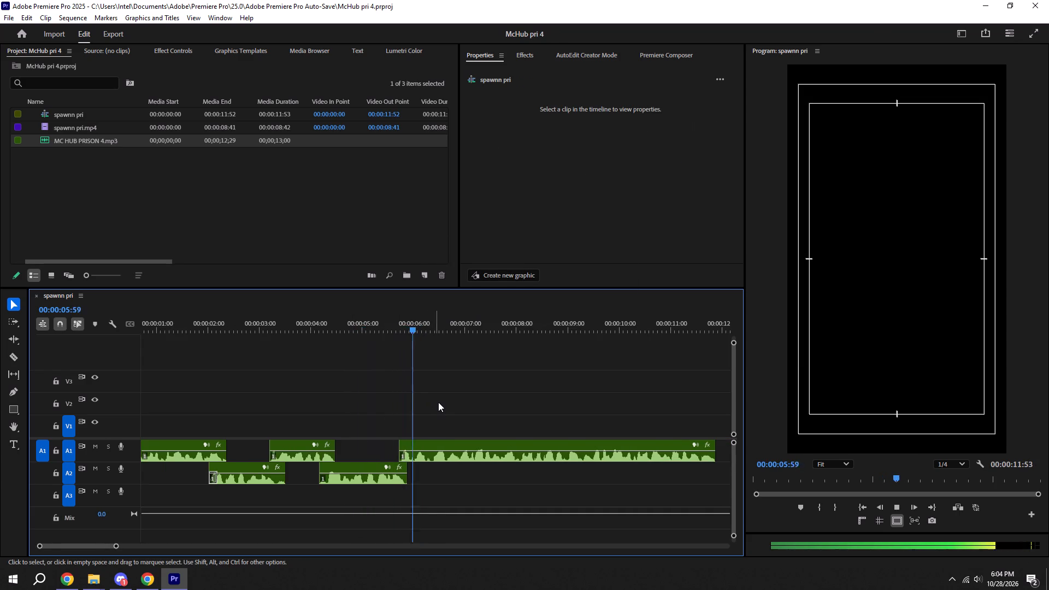
key("c")
key("space")
scroll(490, 469, "up", 10)
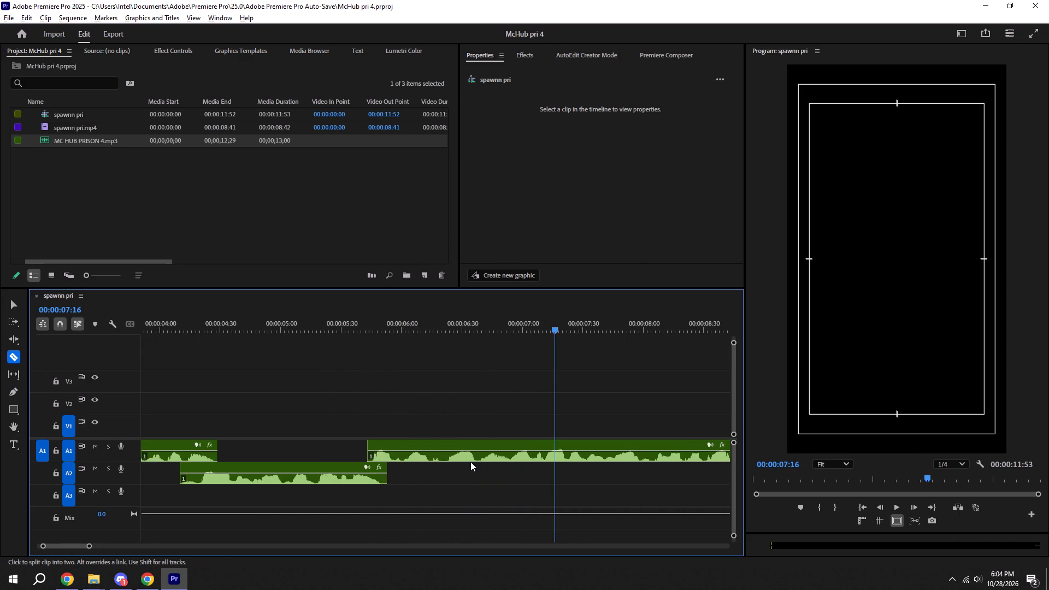
key("space")
scroll(564, 449, "down", 5)
scroll(611, 467, "down", 6, "alt")
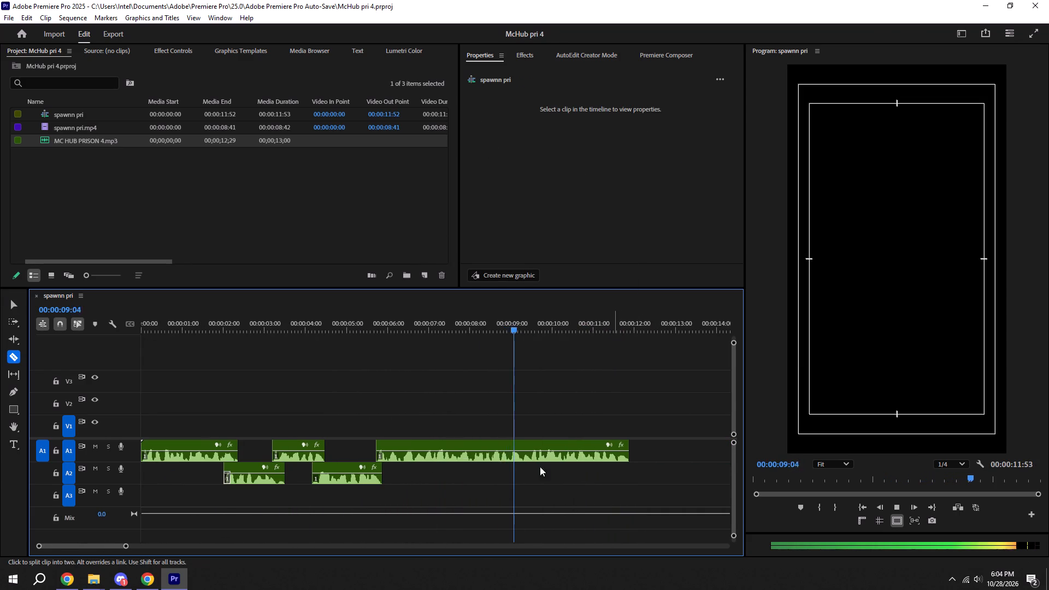
key("space")
scroll(529, 460, "up", 16)
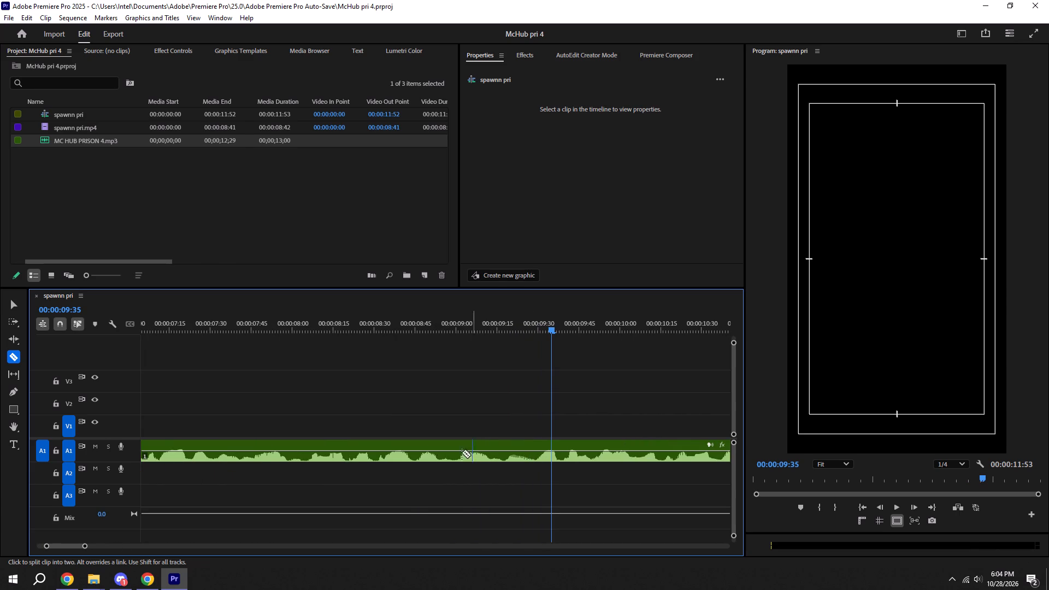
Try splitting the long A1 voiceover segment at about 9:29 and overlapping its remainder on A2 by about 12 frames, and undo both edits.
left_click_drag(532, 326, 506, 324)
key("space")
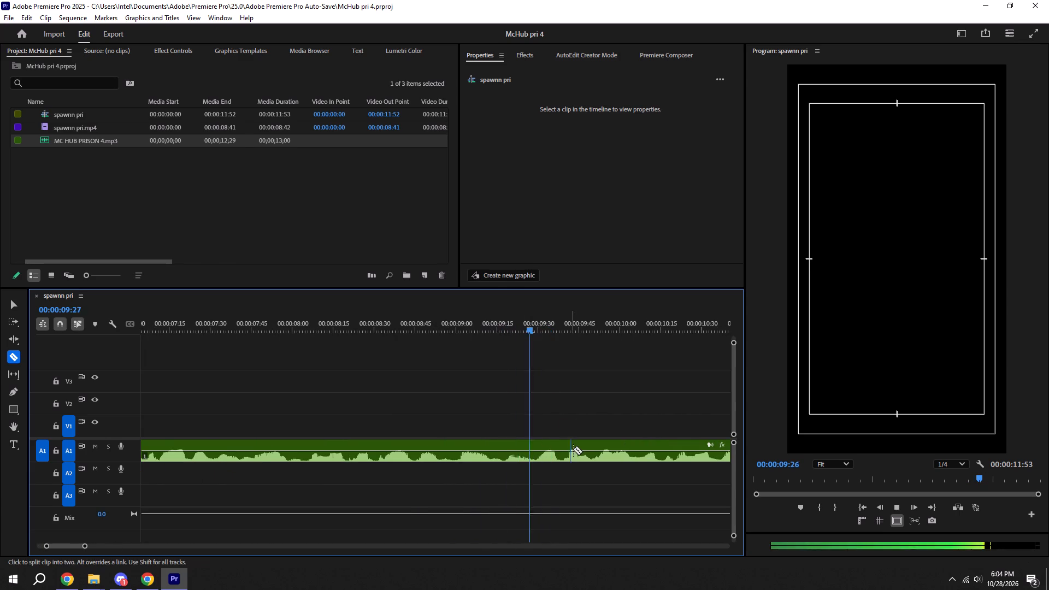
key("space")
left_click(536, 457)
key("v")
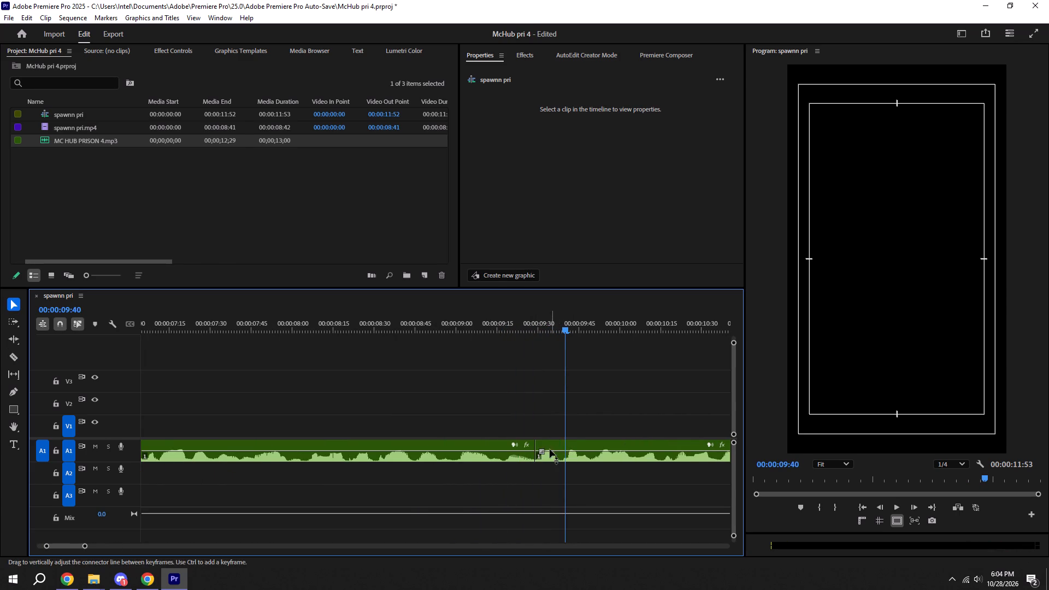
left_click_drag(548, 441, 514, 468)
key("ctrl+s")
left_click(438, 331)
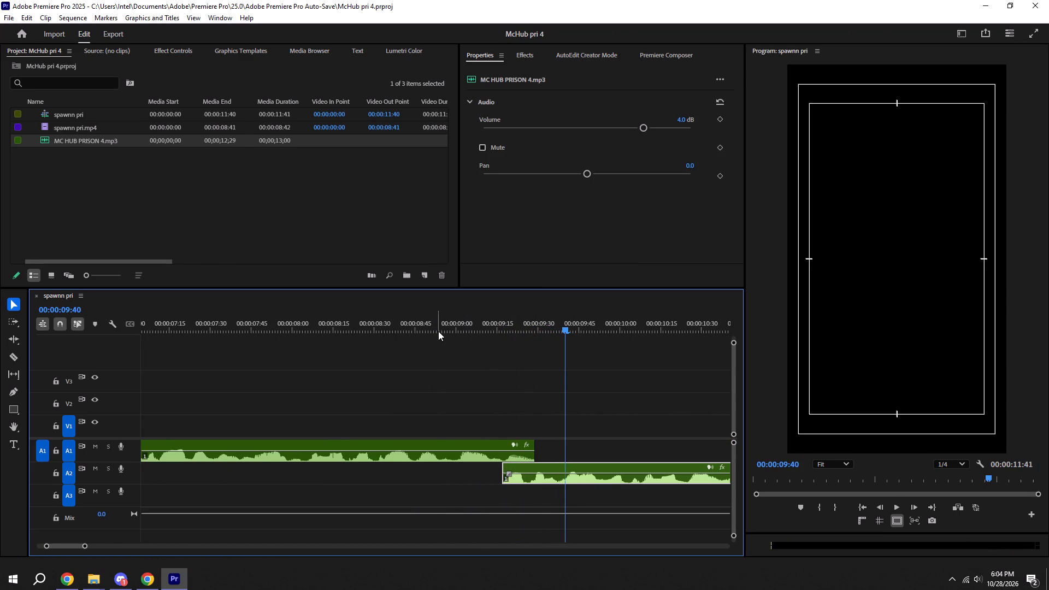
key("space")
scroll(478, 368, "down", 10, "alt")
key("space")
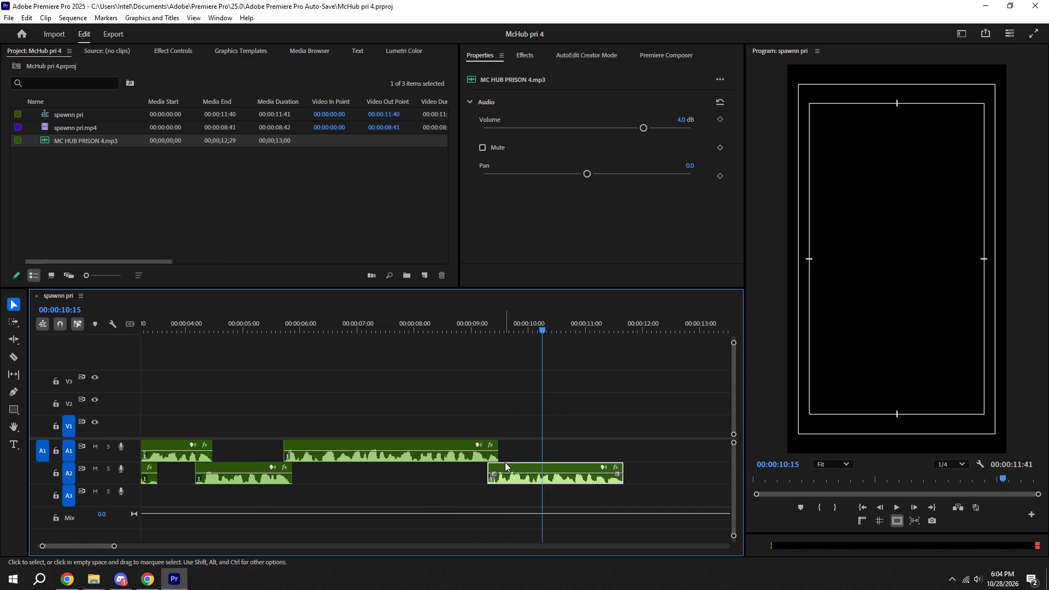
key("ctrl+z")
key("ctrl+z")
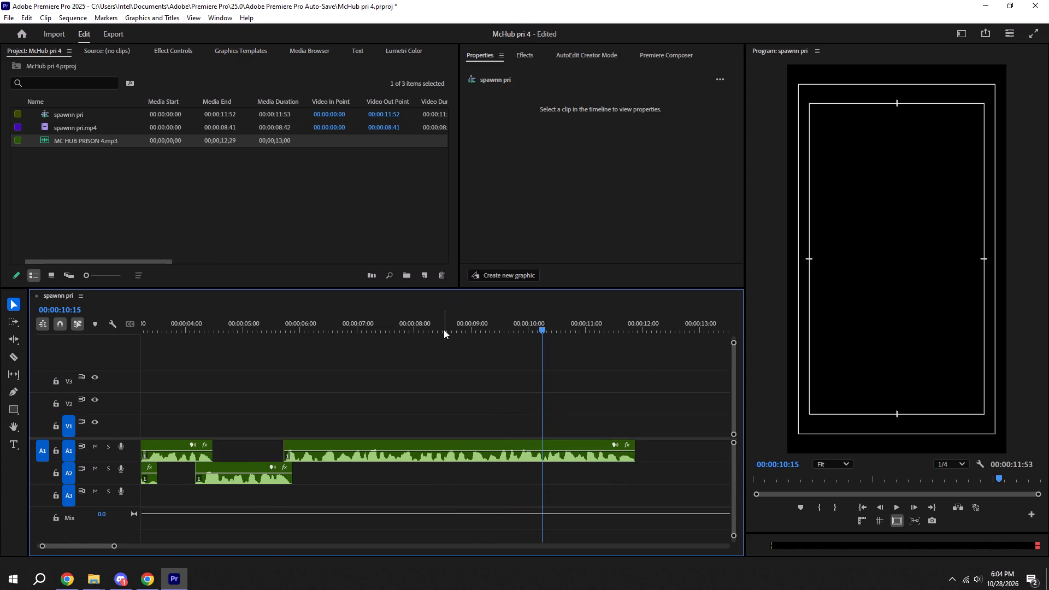
Play the end of the voiceover and replay the sequence from its beginning to check the pacing of the joins.
left_click(443, 328)
key("space")
scroll(446, 326, "down", 5, "alt")
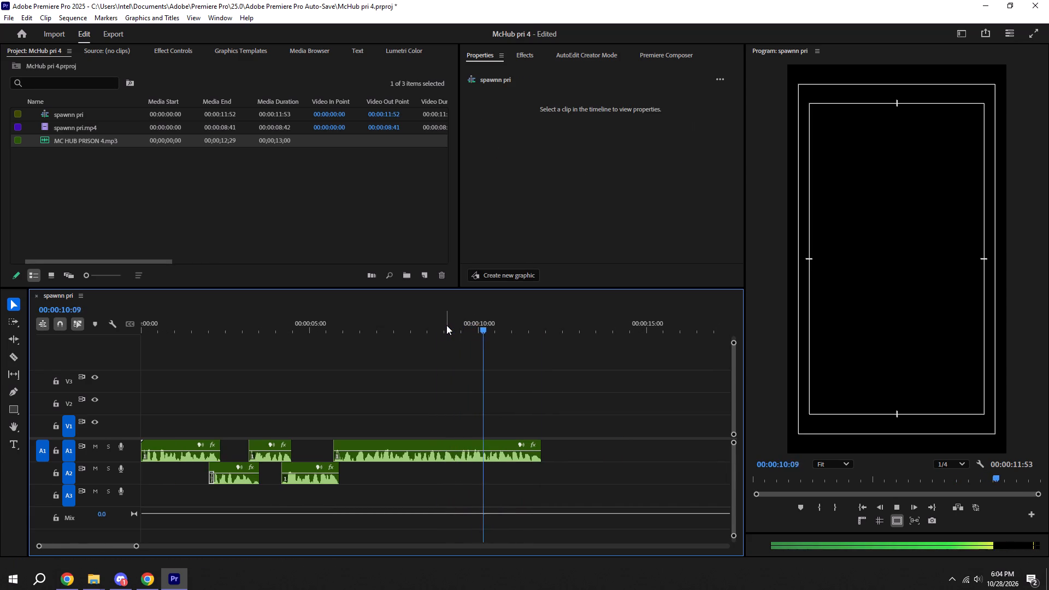
left_click(863, 508)
key("space")
scroll(435, 455, "down", 5, "alt")
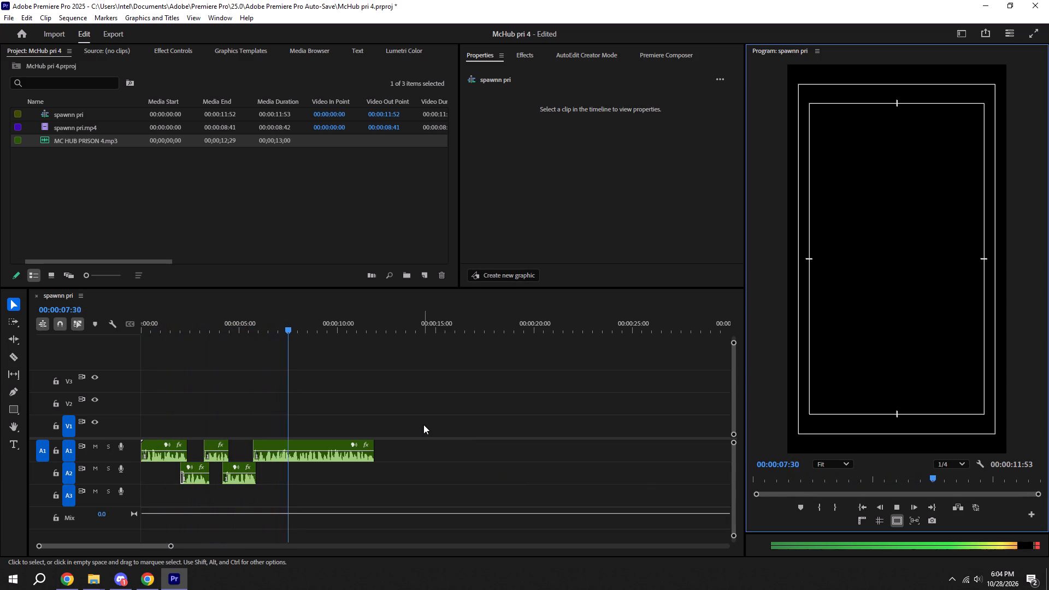
key("space")
Split the long A1 voiceover segment at about 6:19, move the remainder to A2 with about 16 frames of overlap, and save.
scroll(304, 475, "up", 17, "alt")
left_click(285, 328)
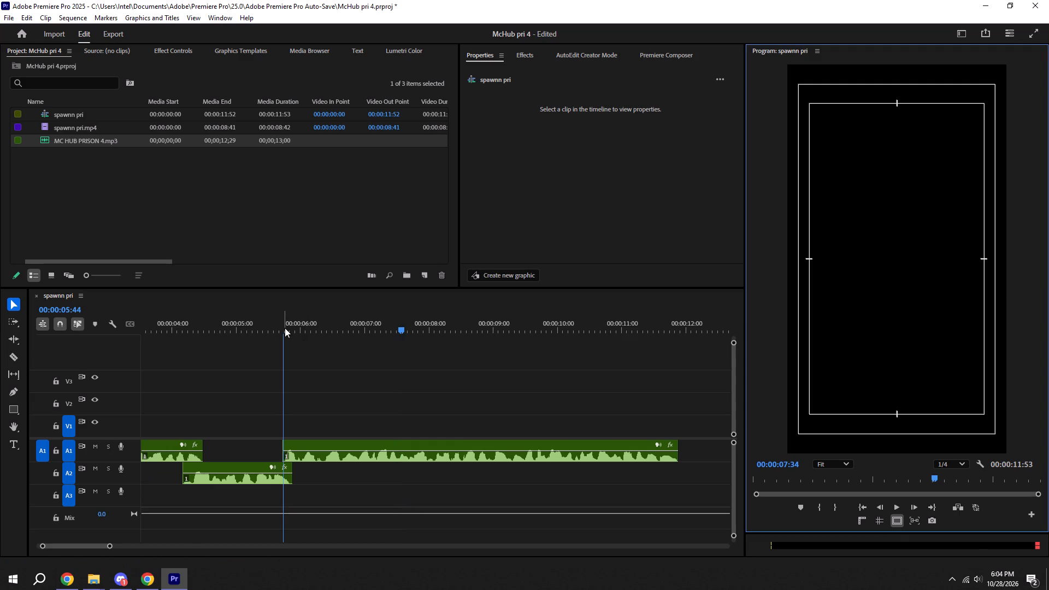
key("space")
key("space")
scroll(329, 446, "up", 5, "alt")
key("c")
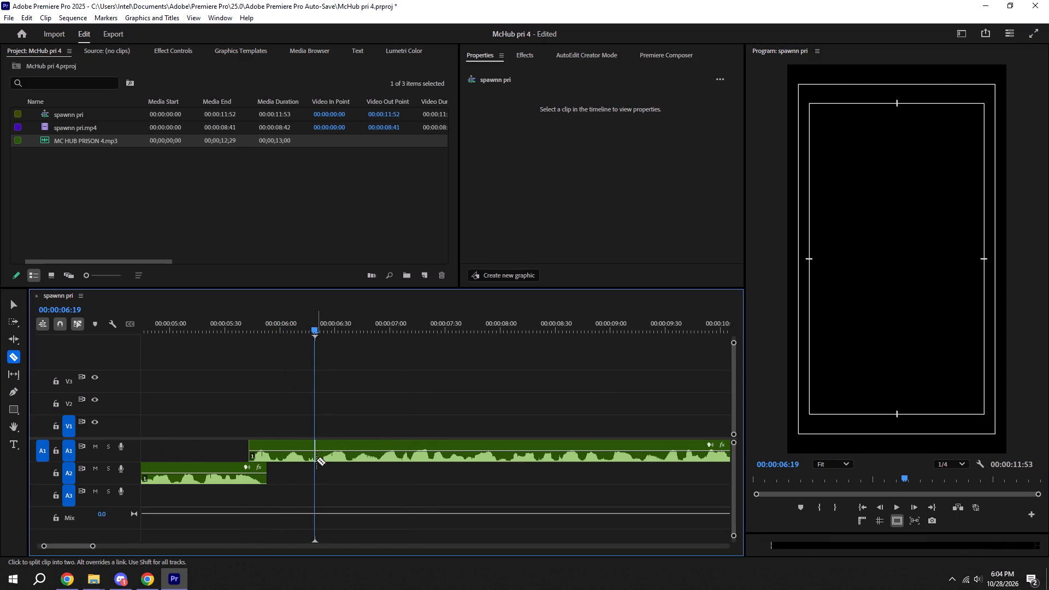
left_click(316, 456)
key("v")
left_click_drag(355, 441, 328, 479)
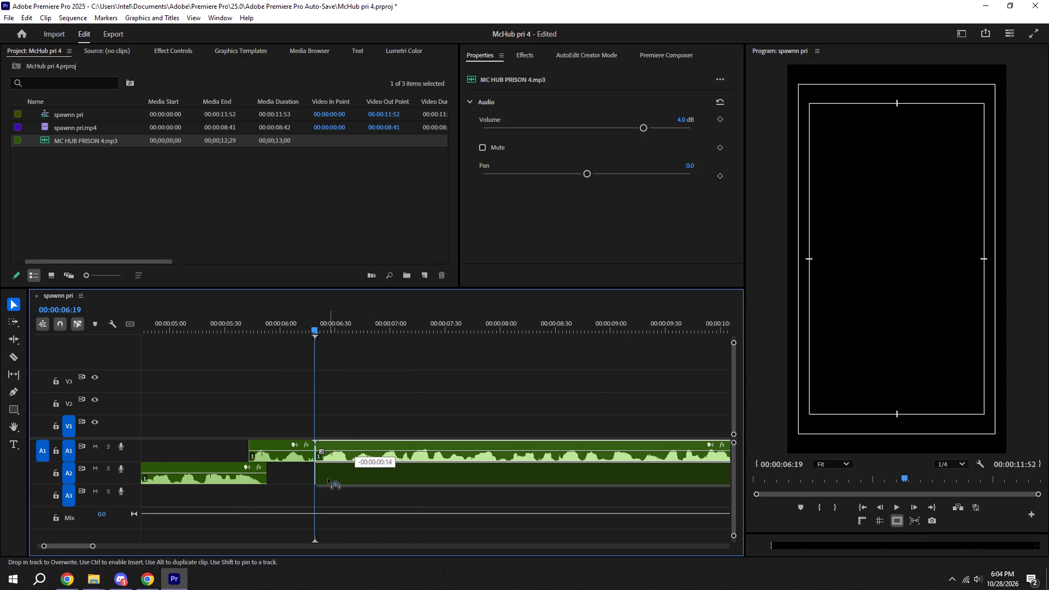
left_click_drag(328, 479, 326, 475)
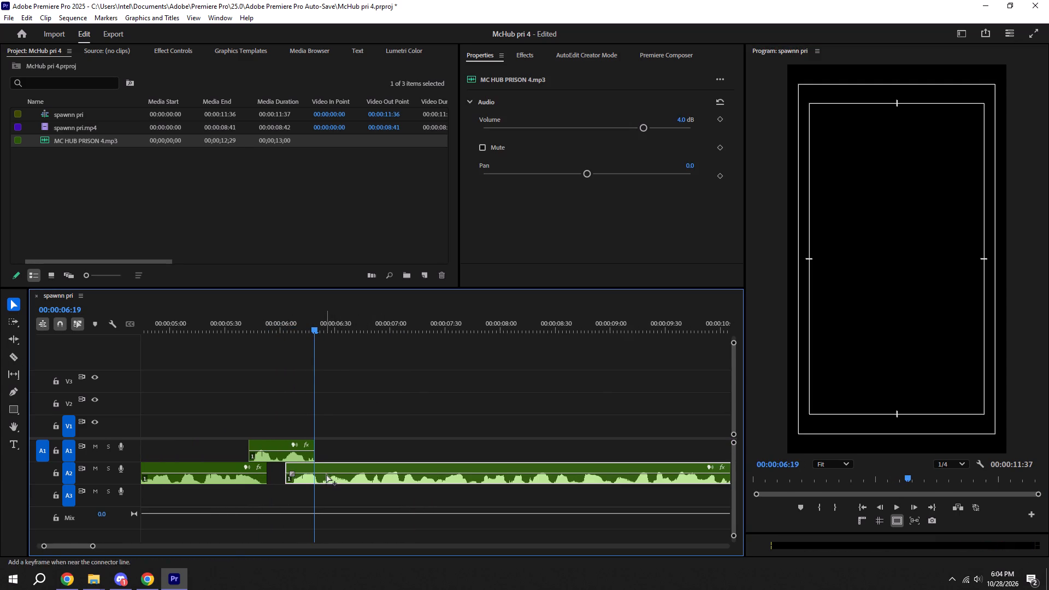
key("ctrl+s")
Play across the new join, shift the last A2 voiceover segment about 7 frames later, and save the project.
left_click(274, 318)
key("space")
key("space")
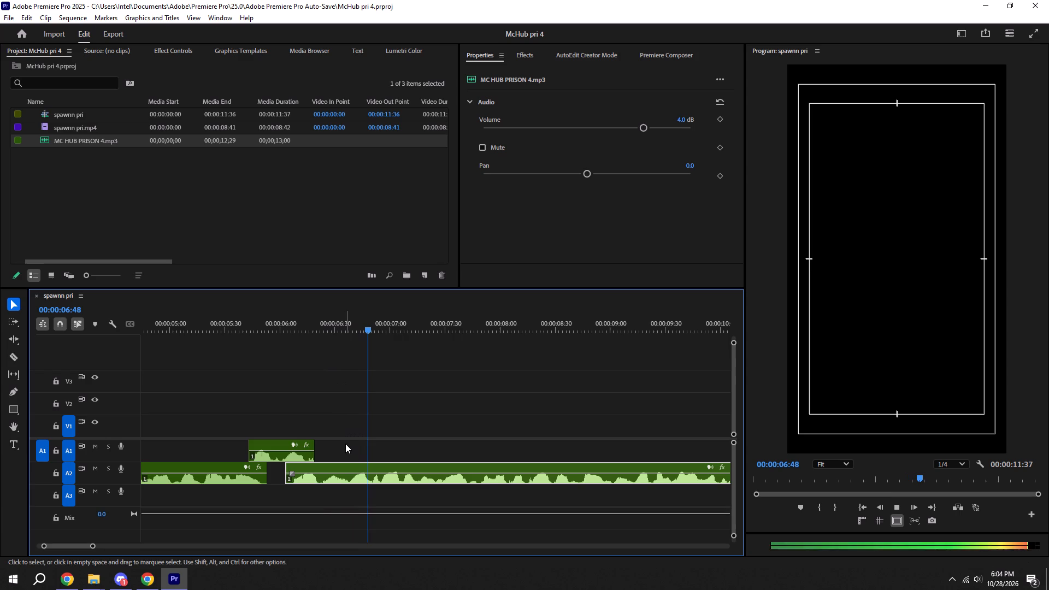
left_click_drag(312, 323, 292, 318)
scroll(232, 321, "down", 5, "alt")
left_click(220, 331)
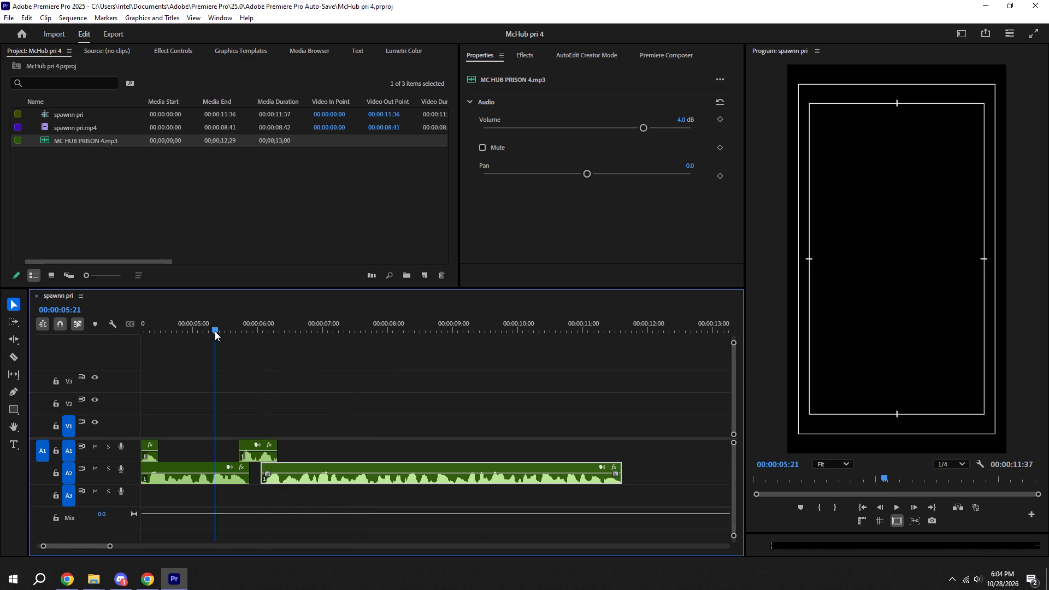
key("space")
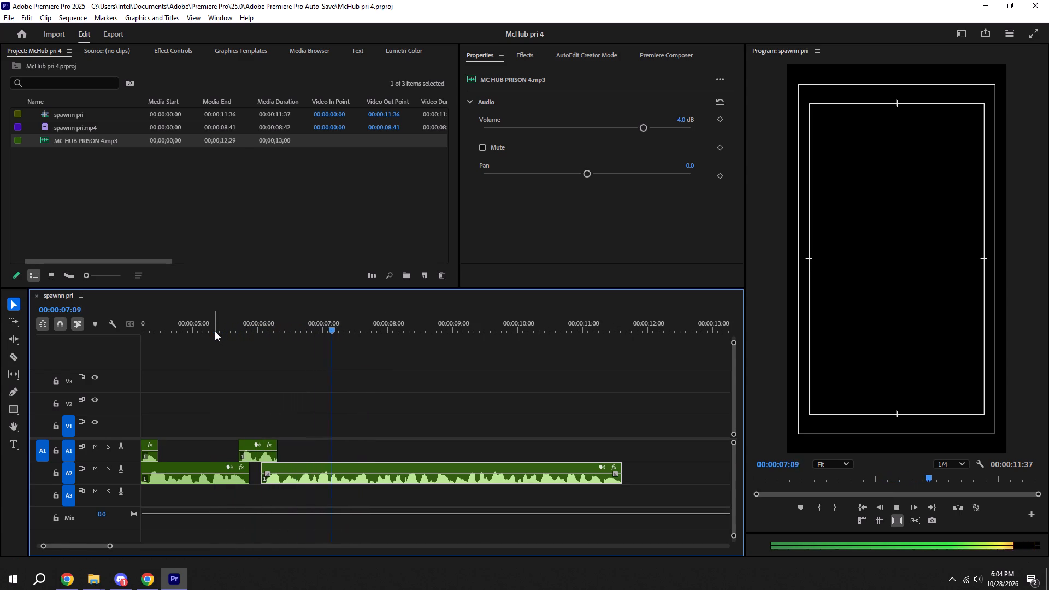
key("space")
left_click_drag(274, 464, 281, 464)
key("ctrl+s")
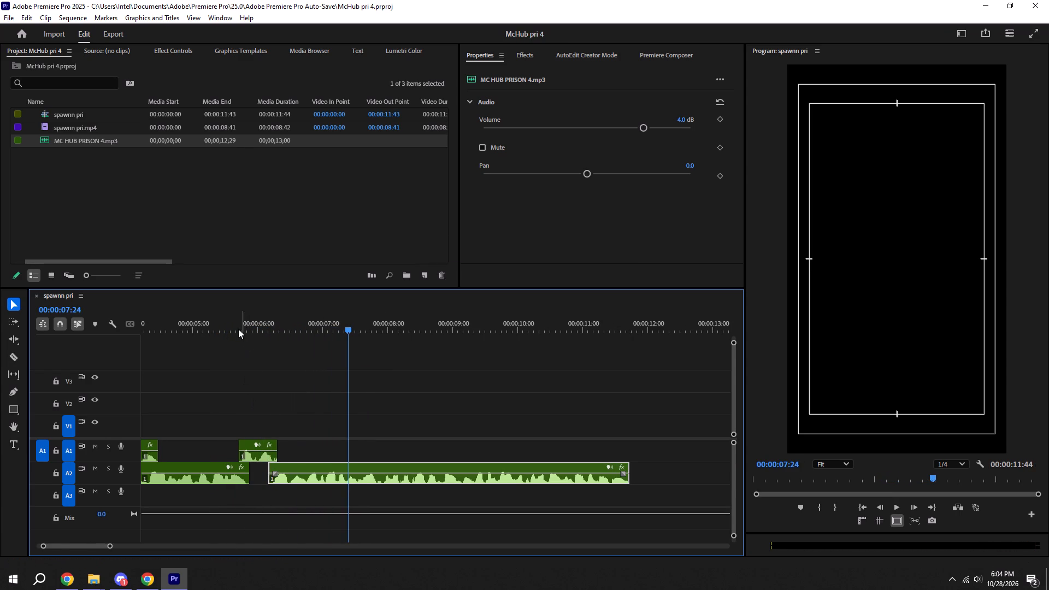
Play the last A2 voiceover segment to find its next pause and split the segment at about 9:21.
left_click(234, 326)
key("space")
scroll(279, 364, "down", 5)
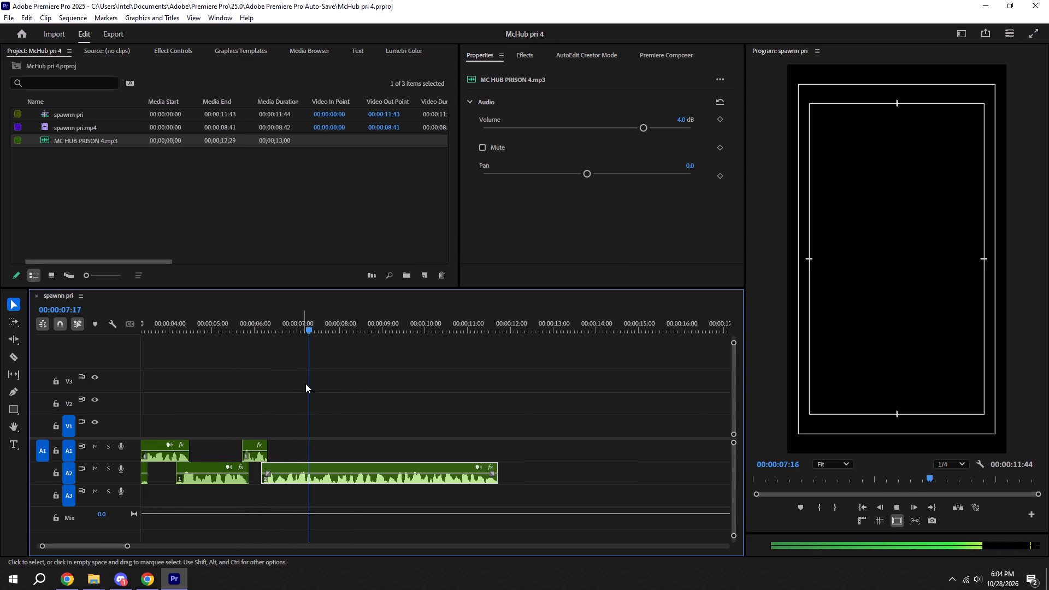
key("c")
scroll(314, 498, "up", 5, "alt")
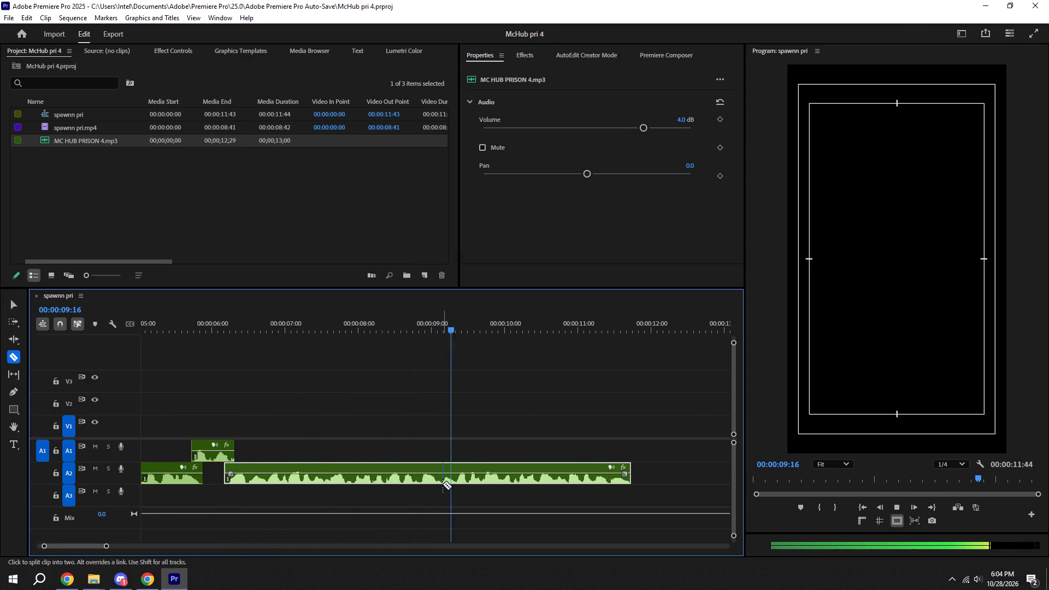
key("space")
scroll(455, 483, "up", 8, "alt")
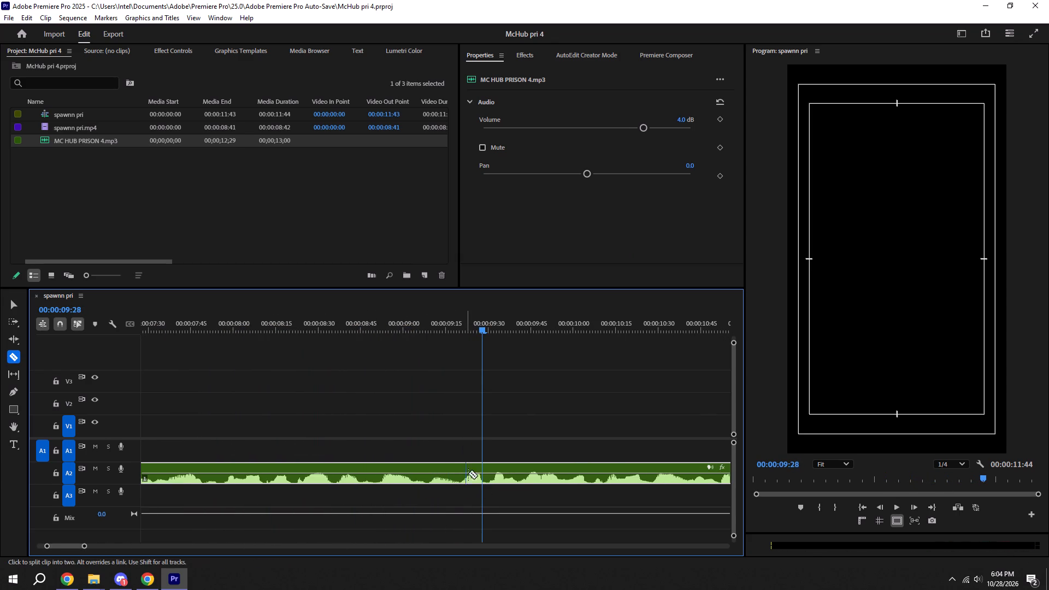
left_click_drag(441, 337, 434, 335)
left_click_drag(431, 323, 417, 320)
key("space")
key("space")
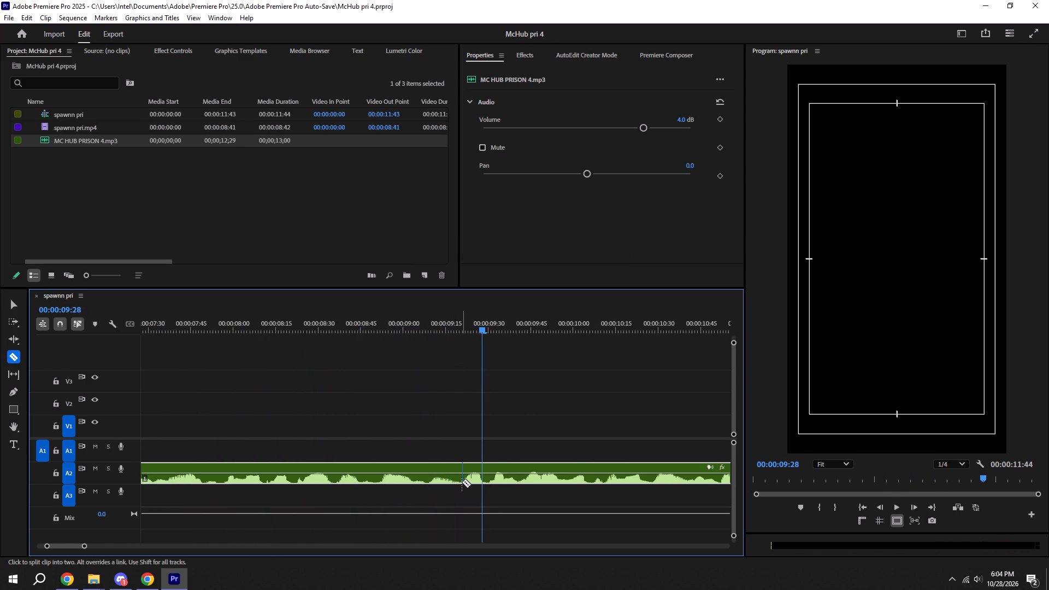
left_click(462, 482)
Move the remainder of the split voiceover up to A1 with about 7 frames of overlap, and save the project.
key("v")
left_click_drag(484, 467, 456, 457)
left_click(456, 457)
key("ctrl+s")
left_click_drag(453, 441, 462, 441)
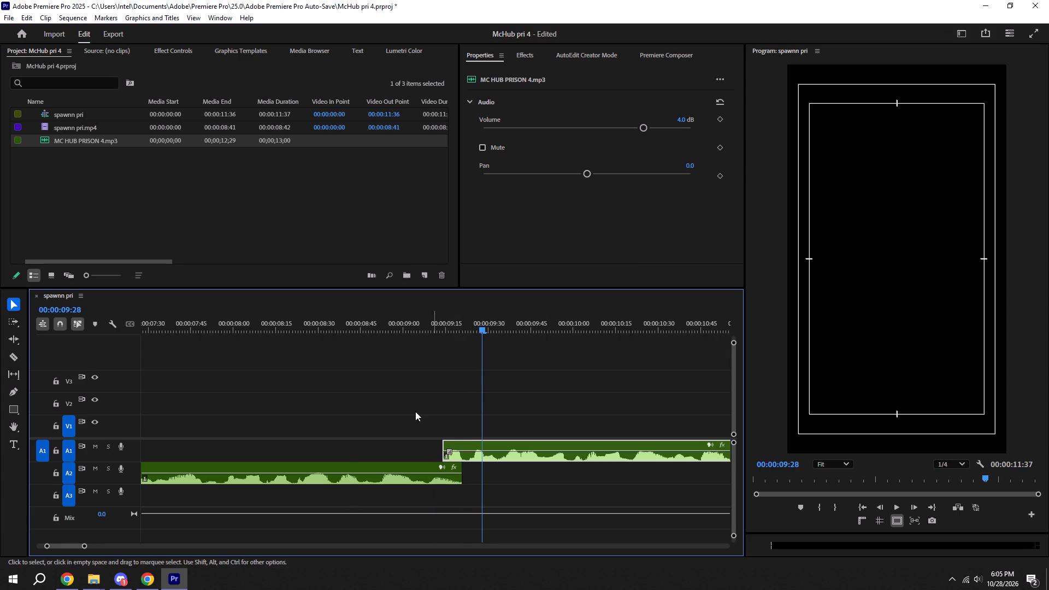
key("ctrl+s")
Play across the new A2-to-A1 join through the end of the voiceover to check its pacing, and save.
left_click_drag(353, 327, 349, 322)
scroll(350, 322, "down", 6, "alt")
key("space")
scroll(352, 324, "down", 6, "alt")
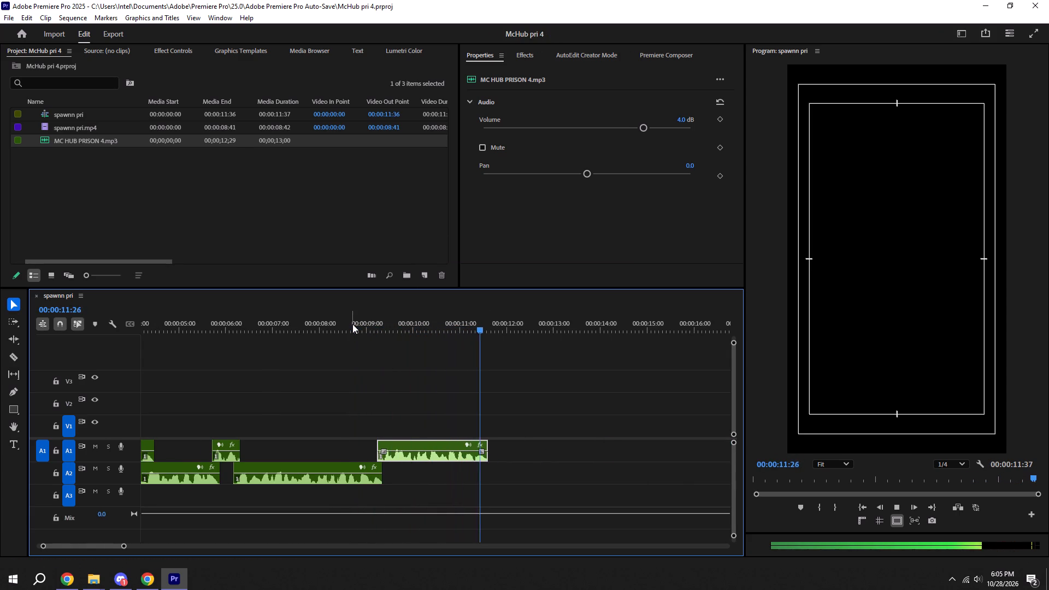
key("ctrl+s")
scroll(395, 331, "down", 4, "alt")
key("ctrl+s")
Replay the opening of the sequence from its beginning to check the voiceover, and save the project.
left_click_drag(427, 322, 103, 310)
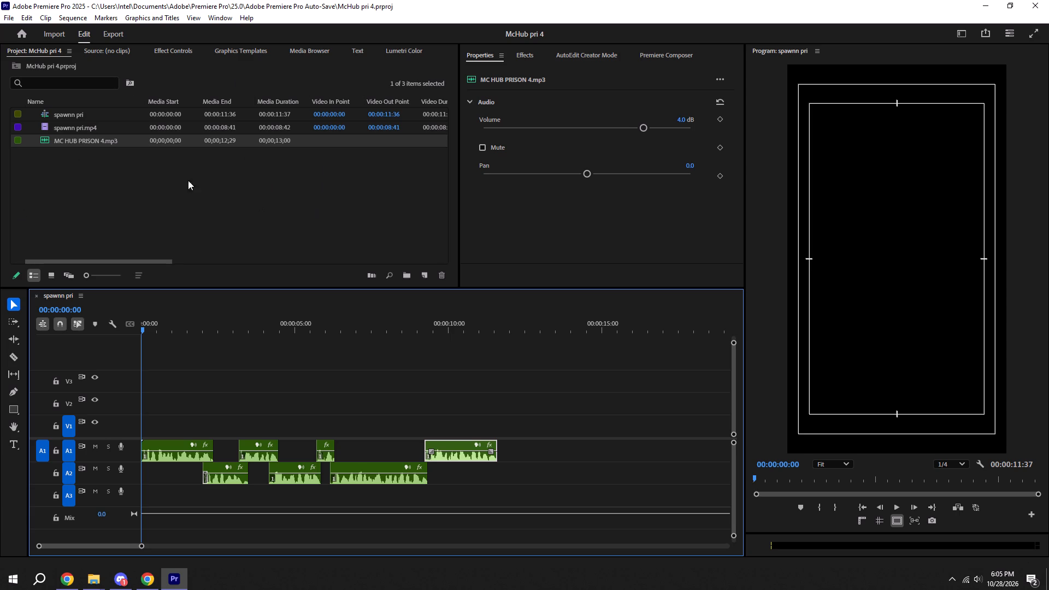
key("ctrl+s")
key("w")
scroll(257, 446, "down", 6)
key("space")
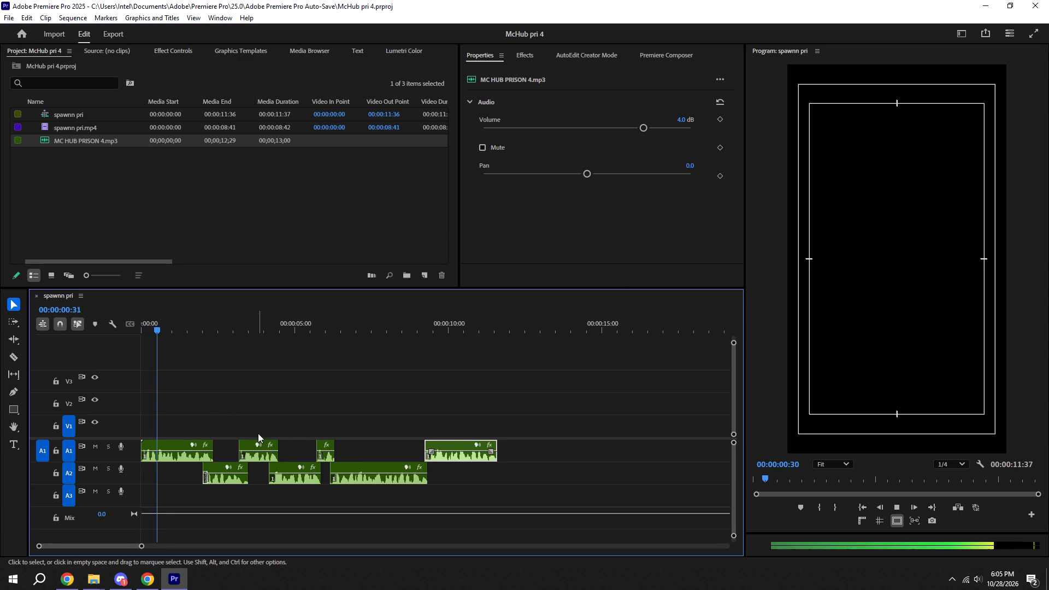
key("ctrl+s")
key("space")
scroll(223, 412, "down", 5)
key("ctrl+s")
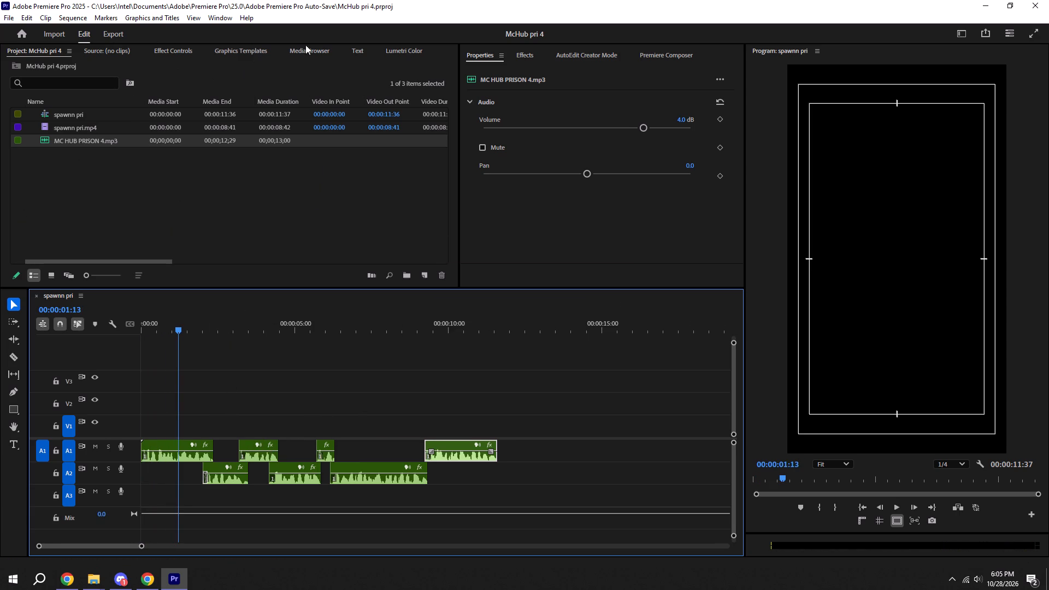
Generate a static transcript of the spawnn pri sequence.
left_click(364, 49)
left_click(28, 66)
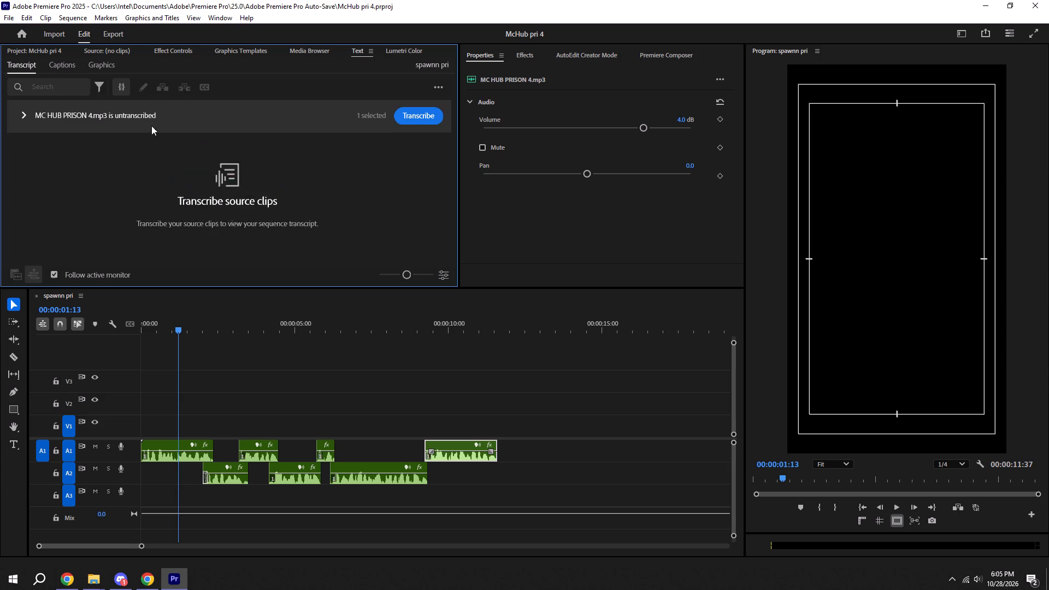
left_click(446, 88)
left_click(400, 156)
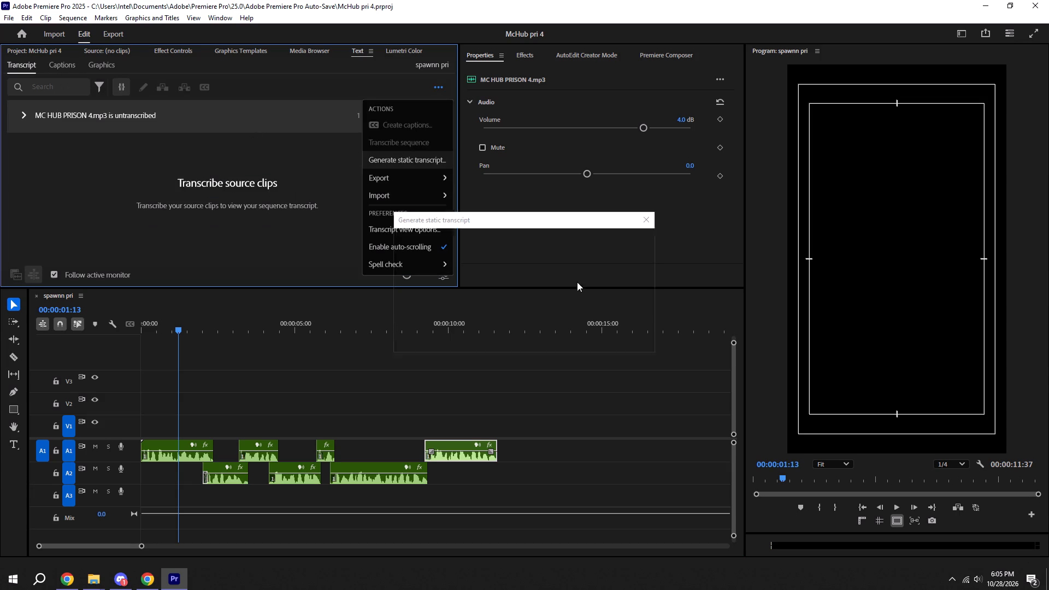
left_click(642, 327)
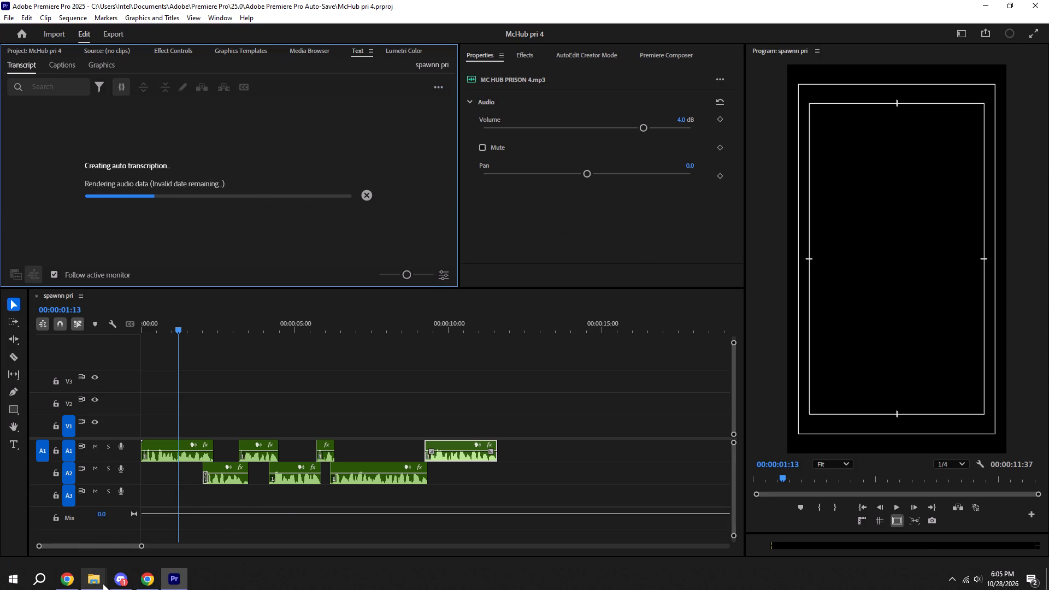
Bring up the open File Explorer windows while the transcription runs.
left_click(103, 583)
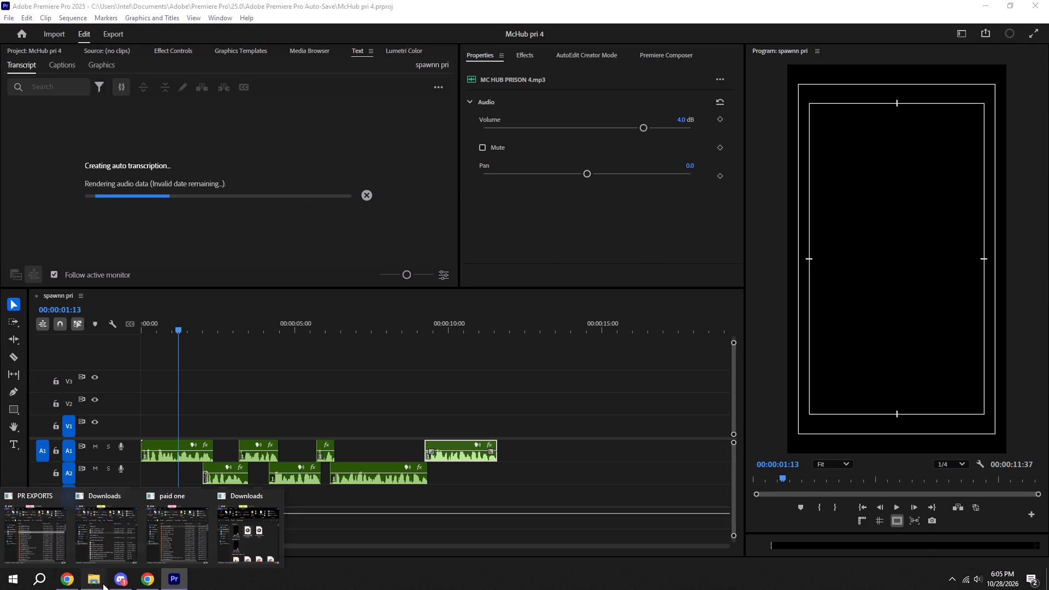
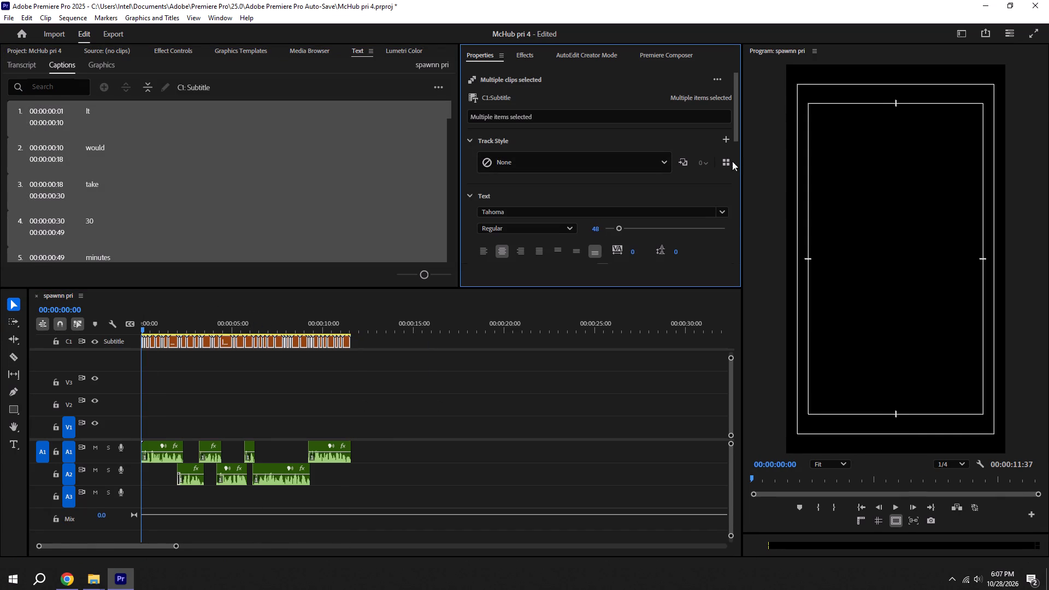
left_click(727, 162)
left_click(567, 223)
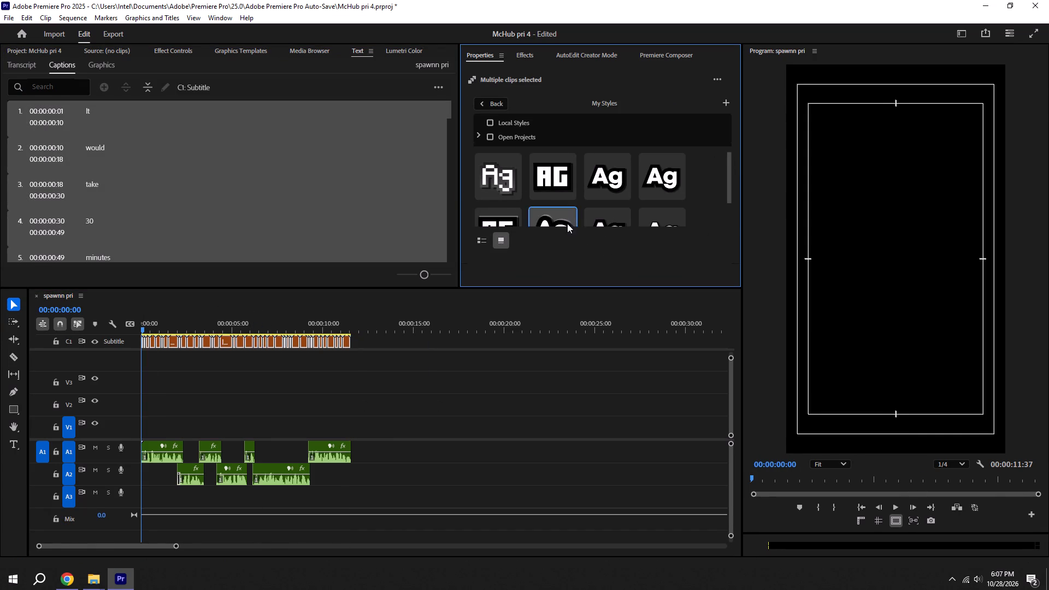
left_click(497, 102)
Set the selected captions' font size to 90, place them in the centre zone, and save the project.
left_click(592, 225)
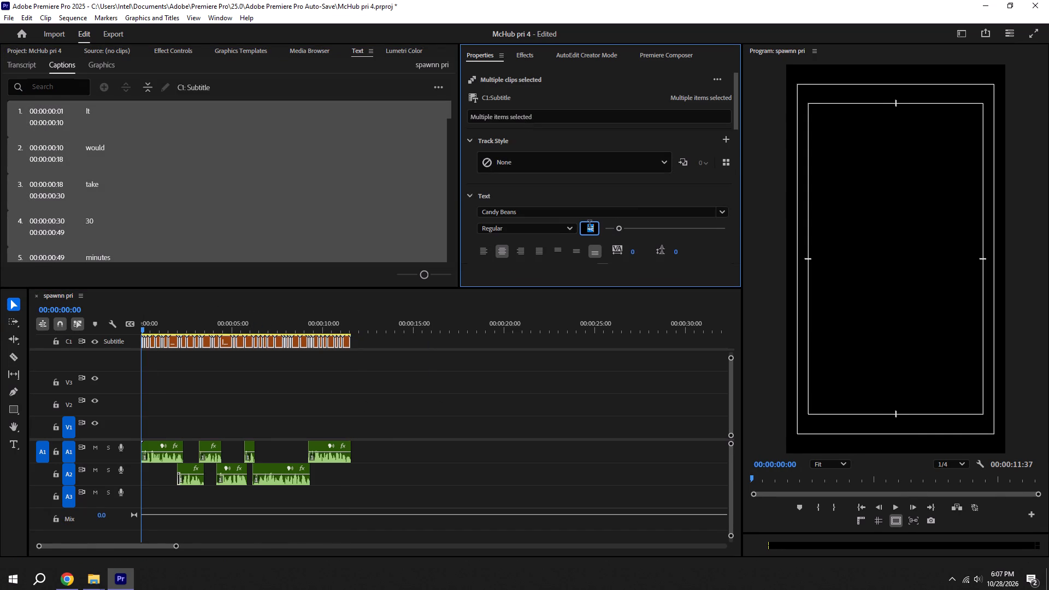
type("90")
key("Return")
key("ctrl+s")
scroll(600, 225, "down", 6)
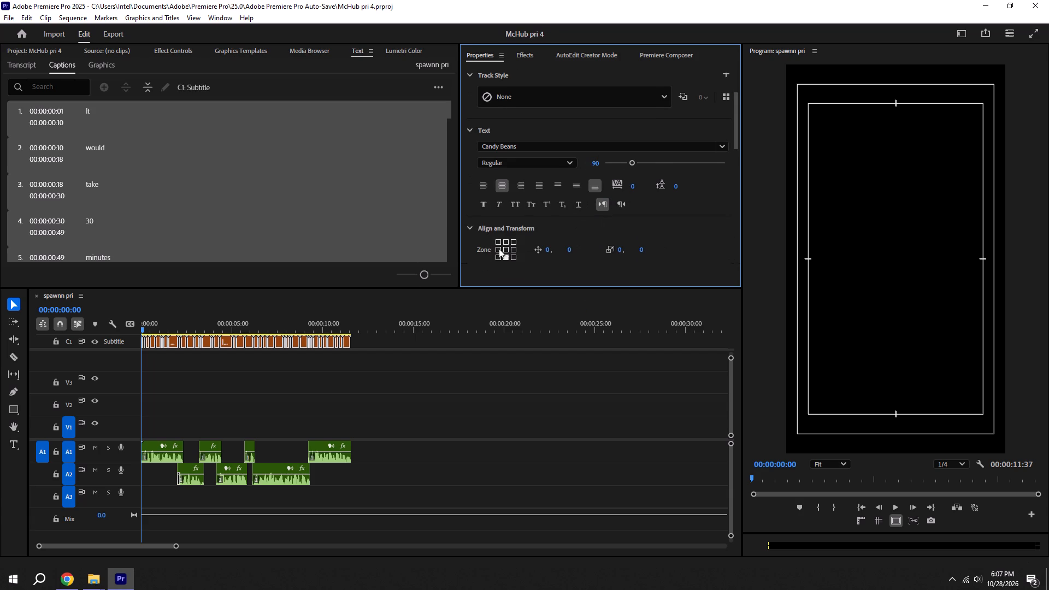
left_click(504, 250)
key("ctrl+s")
scroll(137, 354, "up", 8, "alt")
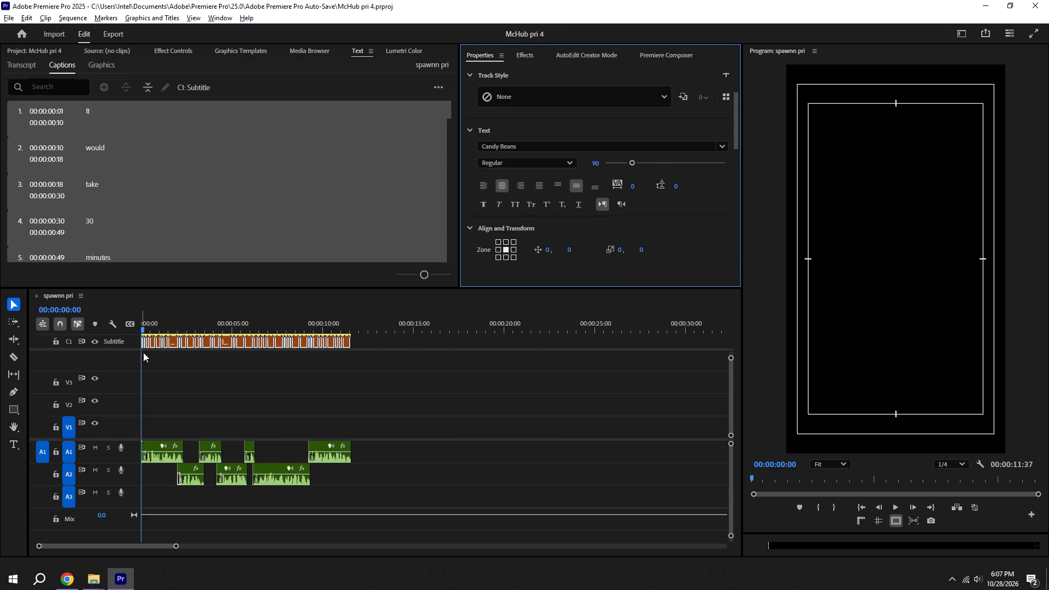
Extend the first caption's start to 00:00:00:00, preview the opening captions, and save the project.
scroll(143, 352, "up", 20, "alt")
scroll(143, 352, "up", 10, "alt")
left_click_drag(145, 343, 45, 351)
scroll(230, 376, "down", 20, "alt")
key("space")
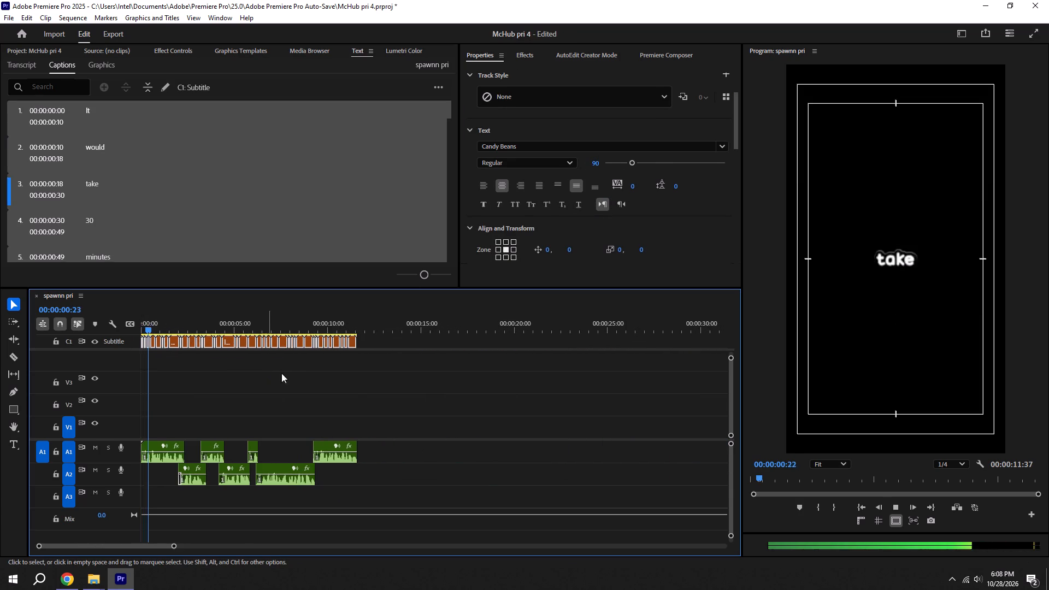
key("space")
key("ctrl+s")
Upgrade all the selected captions to graphics.
left_click(140, 14)
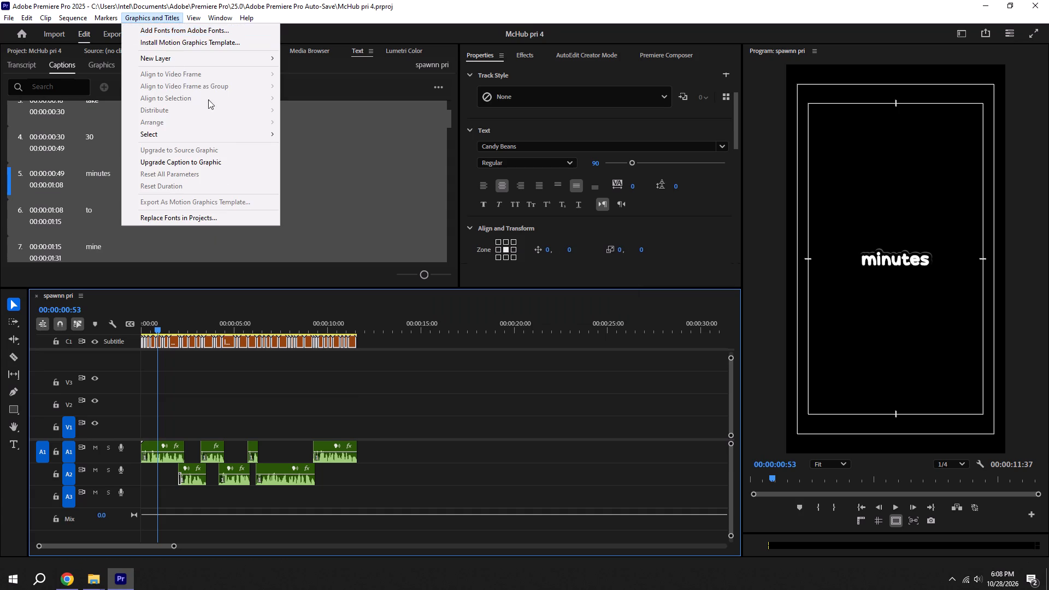
left_click(182, 160)
Select all the caption graphics on V3, search the effects for "pop", and apply the 07. Pop in Text (Center) preset to them.
left_click_drag(488, 346, 493, 348)
left_click_drag(434, 424, 35, 324)
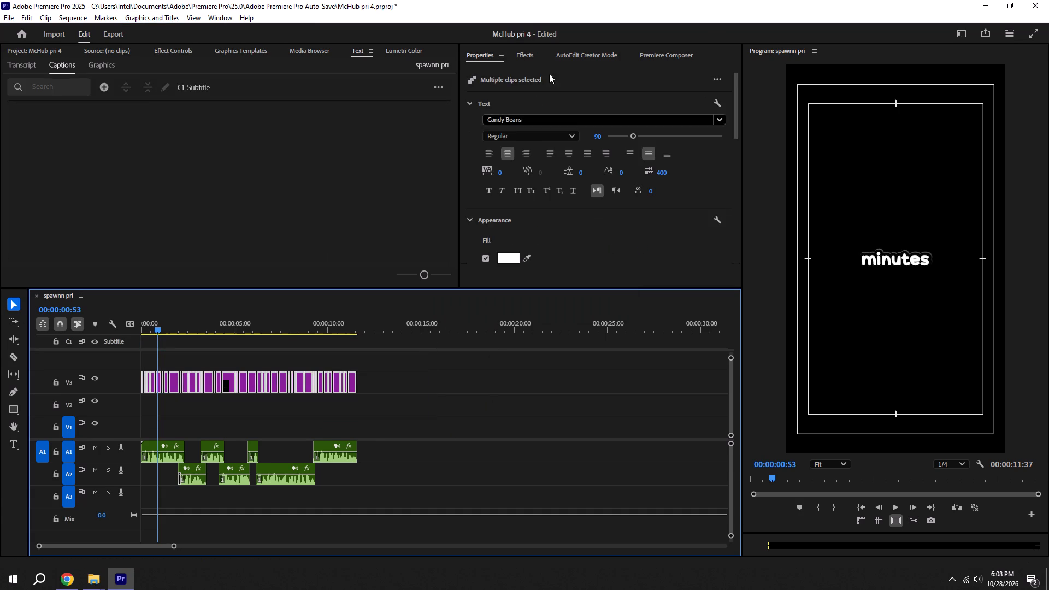
left_click(515, 58)
left_click(508, 79)
type("pop")
key("ctrl+s")
scroll(579, 190, "down", 6)
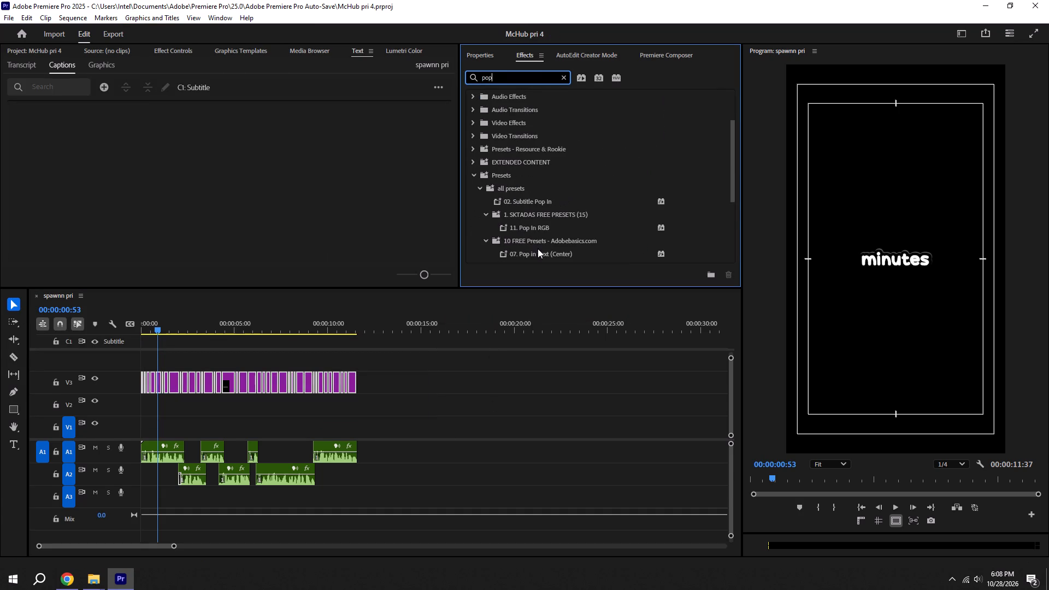
left_click_drag(538, 249, 289, 377)
Search the effects for "warpp", apply the warpp Zord preset to all caption graphics, and save the project.
left_click_drag(526, 80, 373, 81)
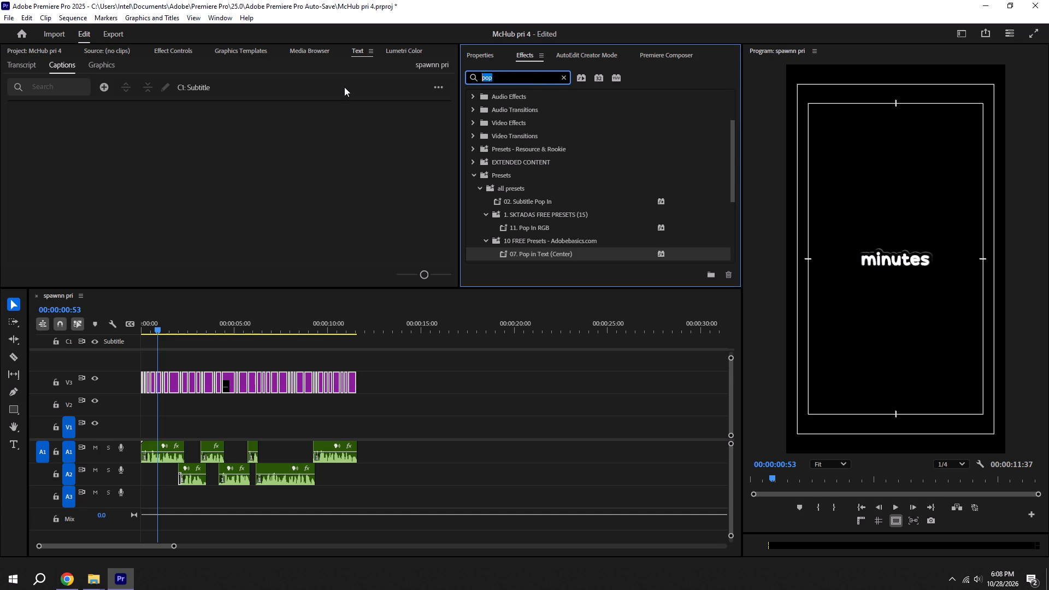
key("BackSpace")
type("warpp")
key("ctrl+s")
scroll(618, 210, "down", 12)
left_click_drag(521, 242, 284, 376)
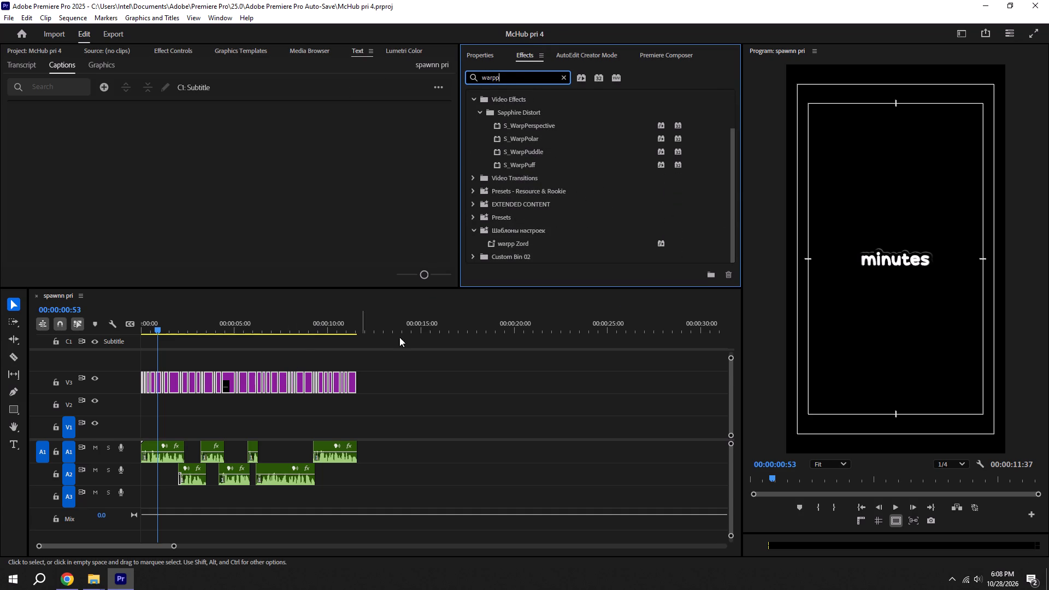
left_click_drag(536, 244, 321, 386)
key("ctrl+s")
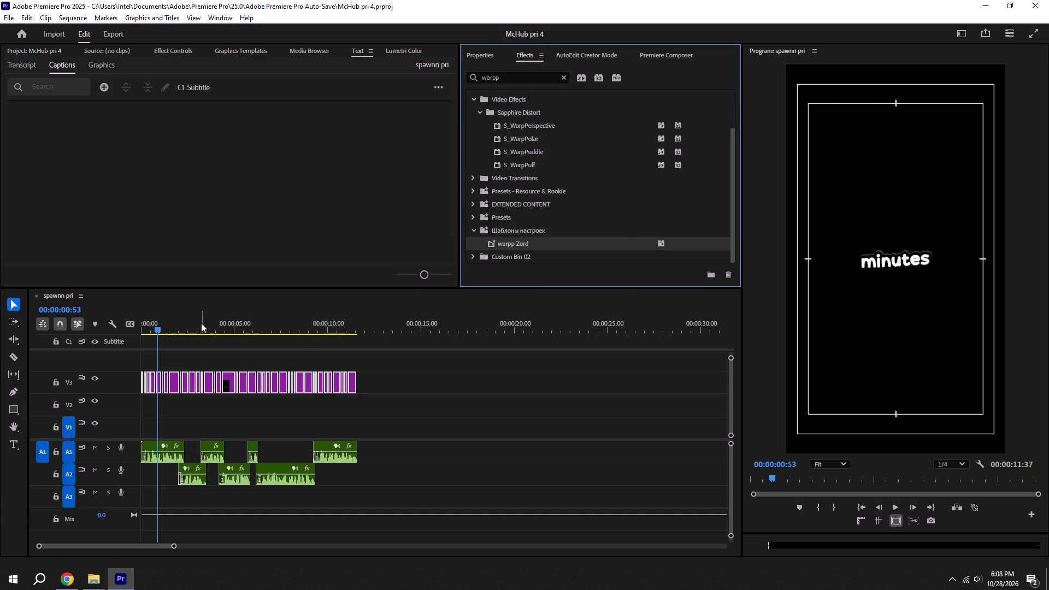
Play the opening of the sequence from the beginning to check the caption animation, and save the project.
left_click_drag(174, 327, 71, 331)
key("space")
scroll(255, 363, "down", 5, "alt")
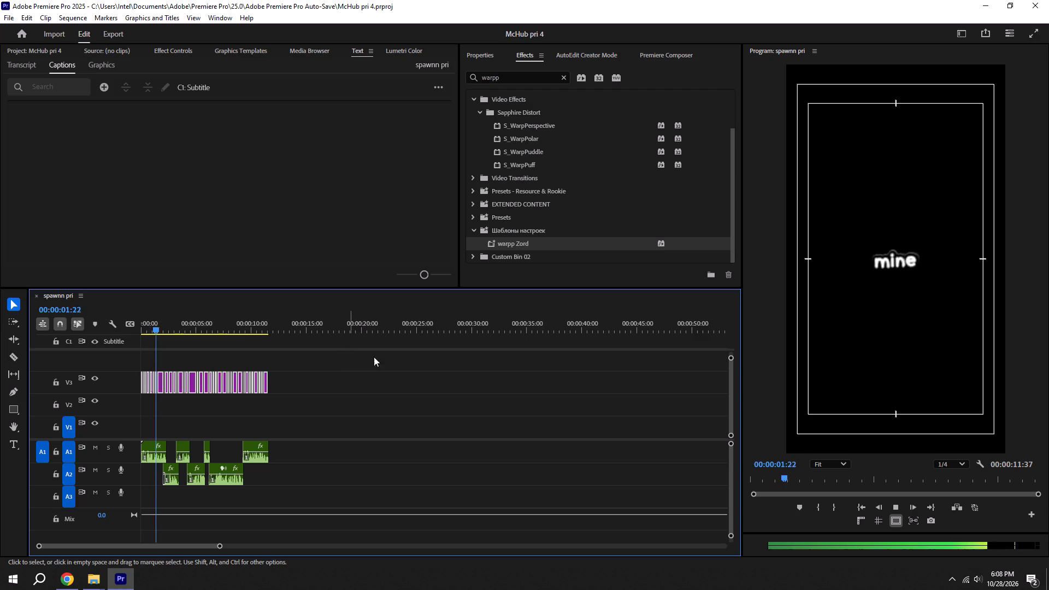
key("ctrl+s")
left_click(864, 506)
key("space")
scroll(408, 419, "down", 5)
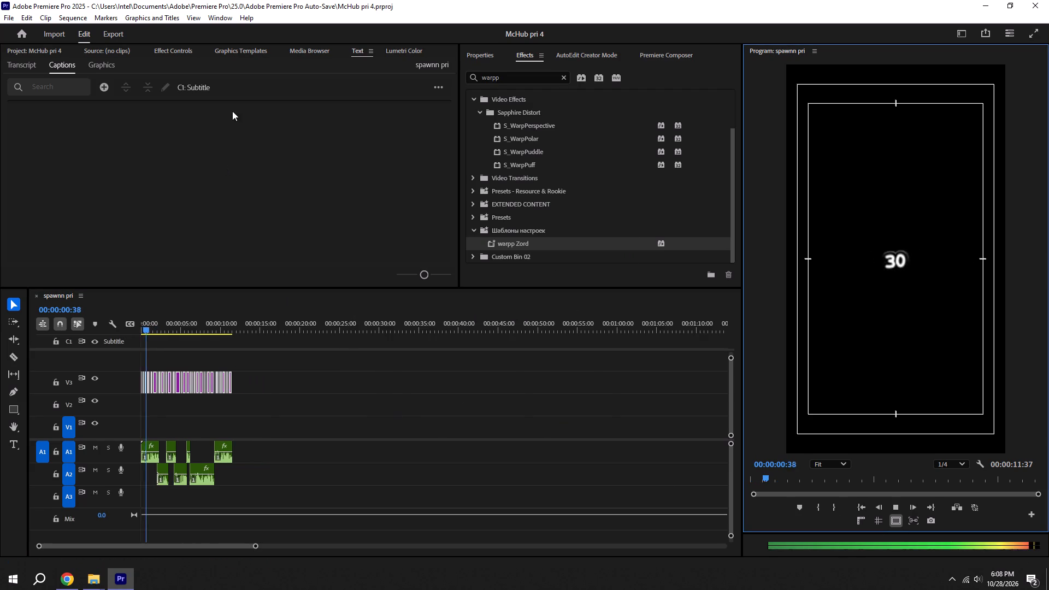
left_click_drag(375, 363, 369, 387)
key("ctrl+s")
Move all caption graphics up to track V5, delete the C1 Subtitle track, and save the project.
left_click_drag(267, 413, 0, 323)
left_click_drag(197, 389, 196, 387)
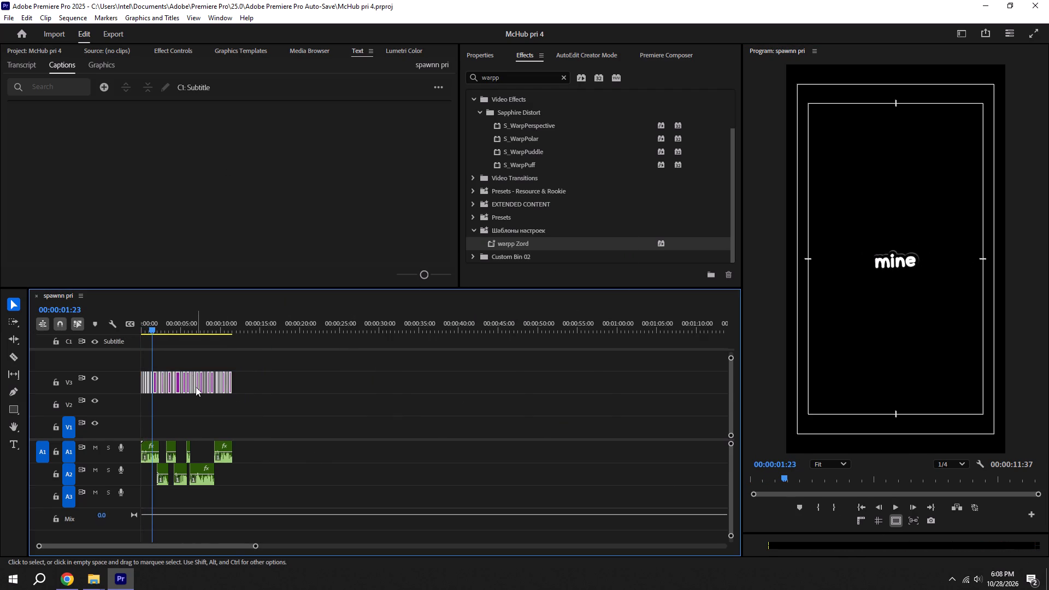
left_click_drag(196, 387, 153, 357)
right_click(115, 340)
left_click(150, 379)
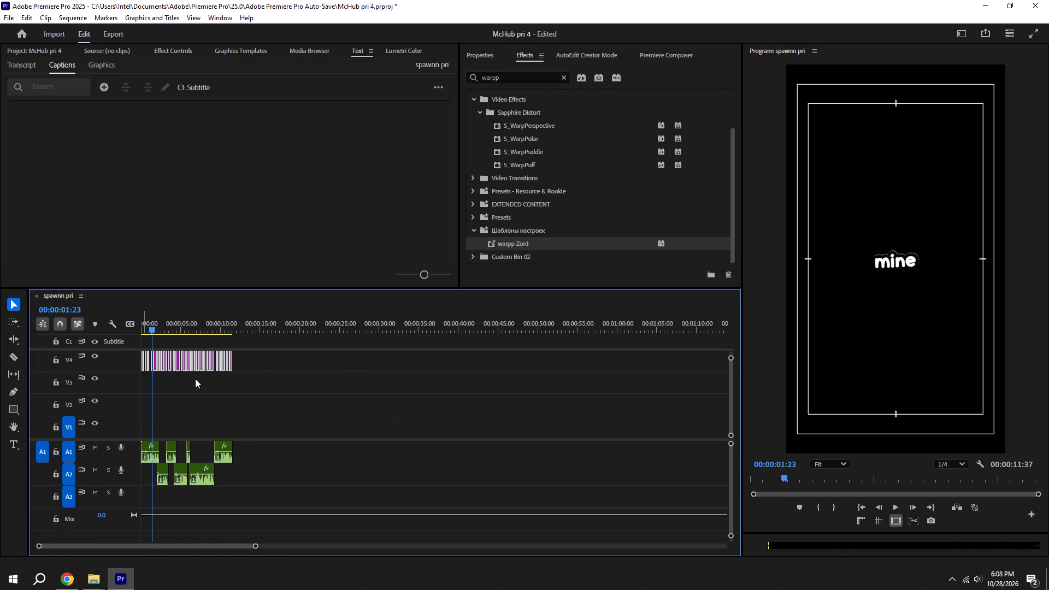
left_click_drag(199, 359, 184, 347)
left_click_drag(149, 327, 34, 322)
key("ctrl+s")
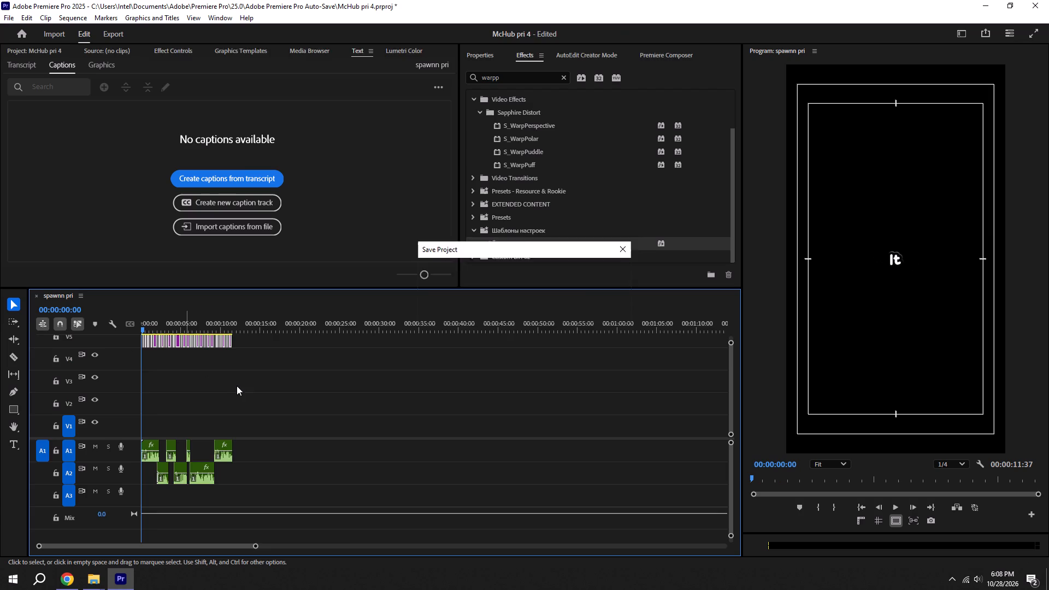
Play the sequence through to check the animated captions against the voiceover.
scroll(241, 389, "down", 6, "alt")
double_click(314, 403)
key("space")
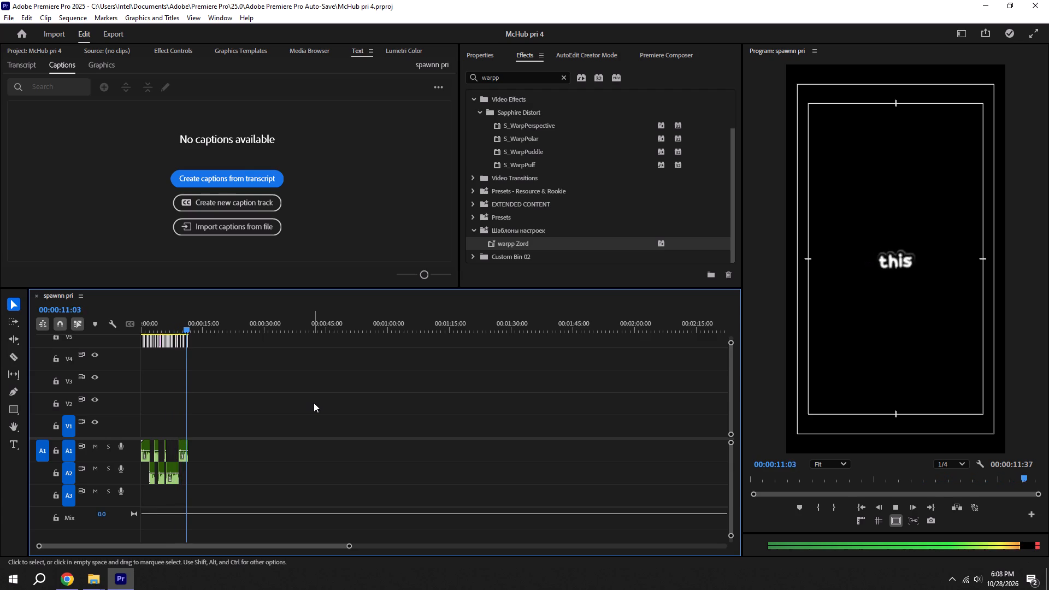
key("space")
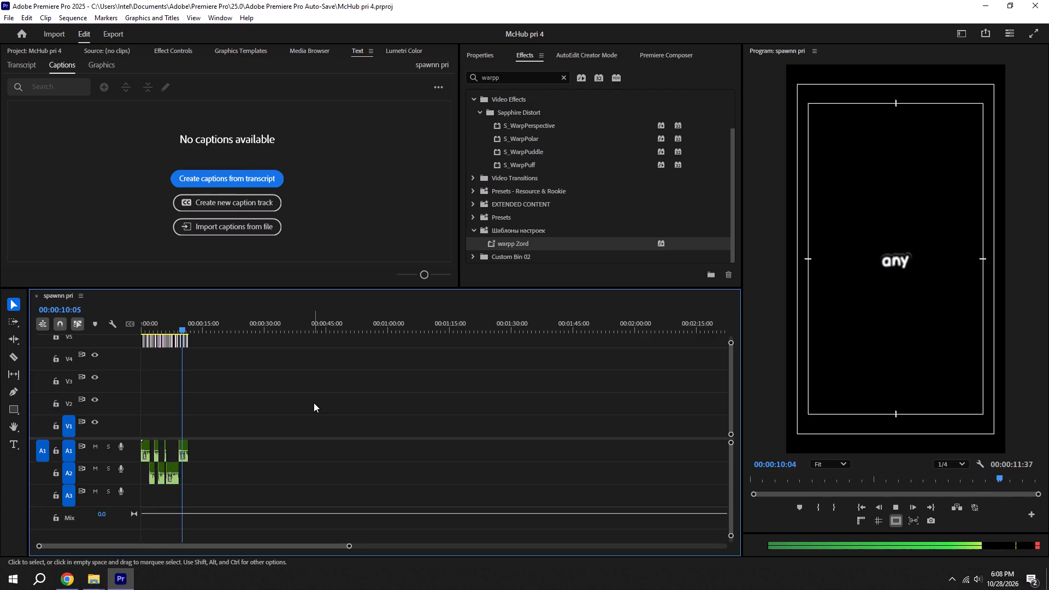
key("space")
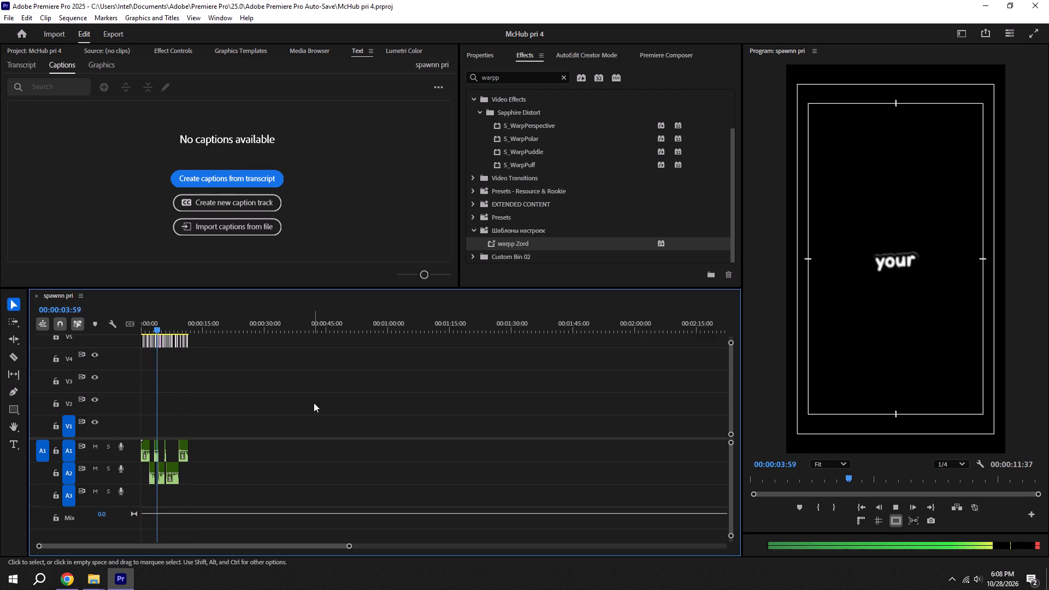